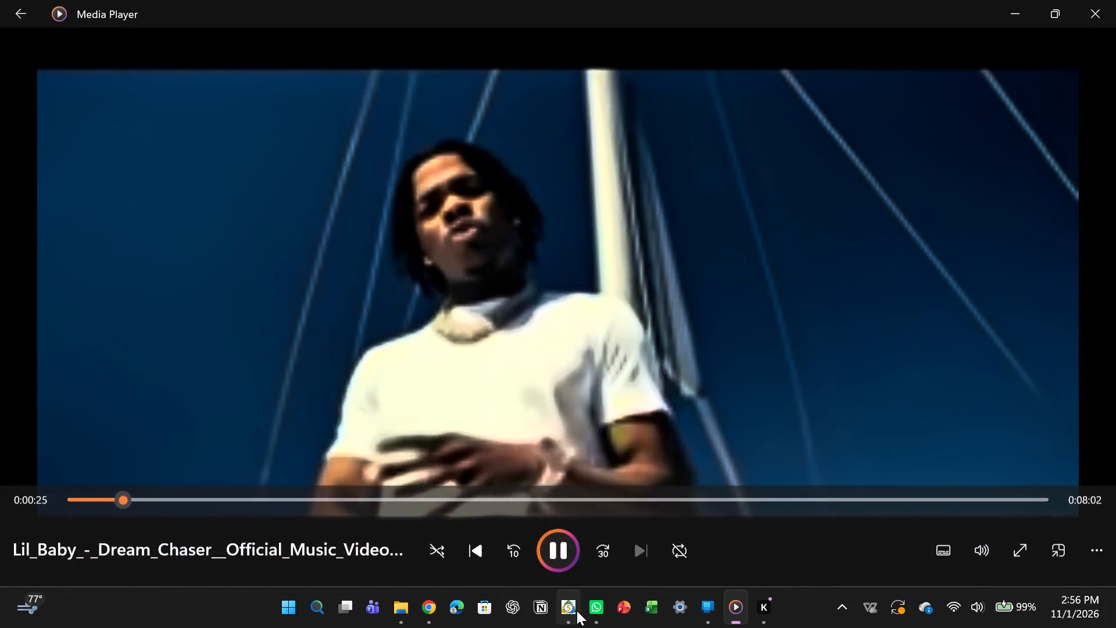
Switch to MetaTrader 5 and configure the strategy test with the SwingEA.ex5 expert and the Last year date range.
{"action": "left_click", "coordinate": [568, 609]}
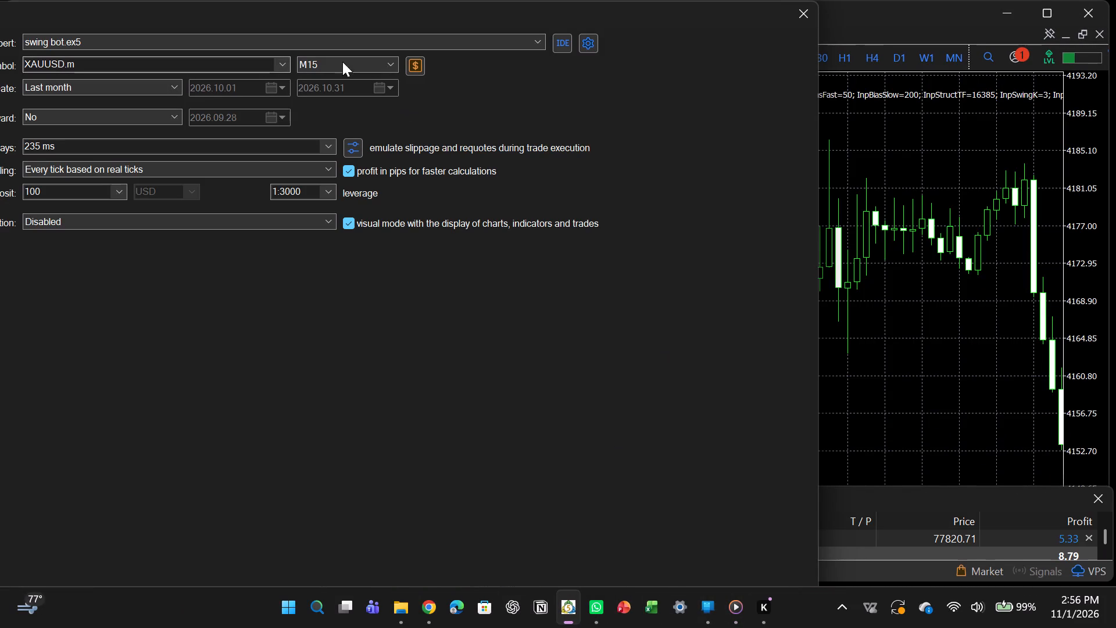
{"action": "left_click", "coordinate": [534, 45]}
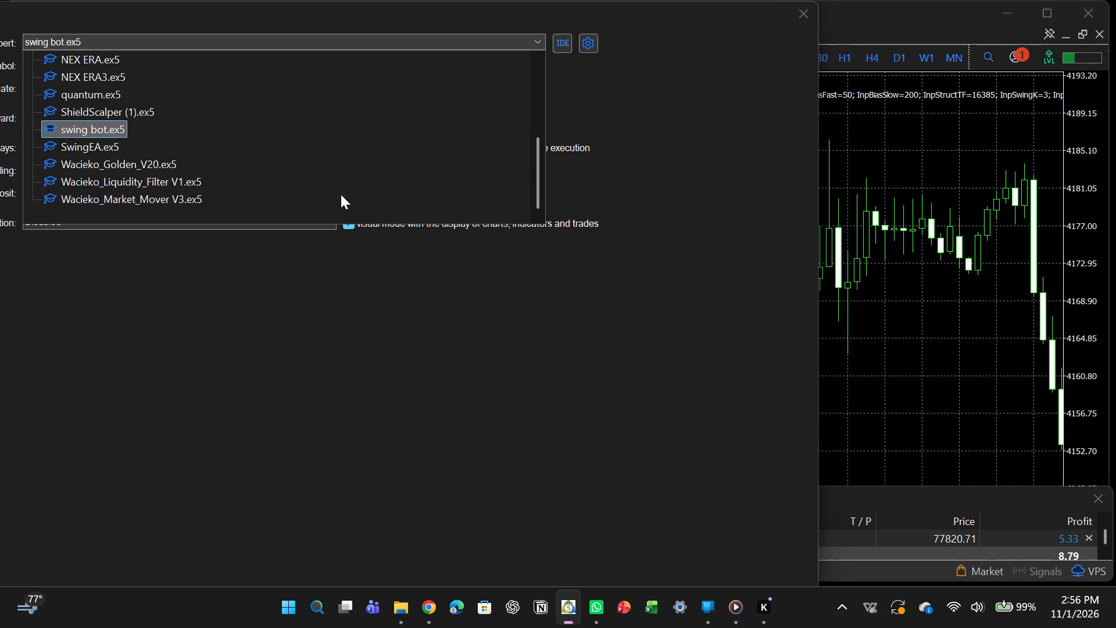
{"action": "left_click", "coordinate": [117, 149]}
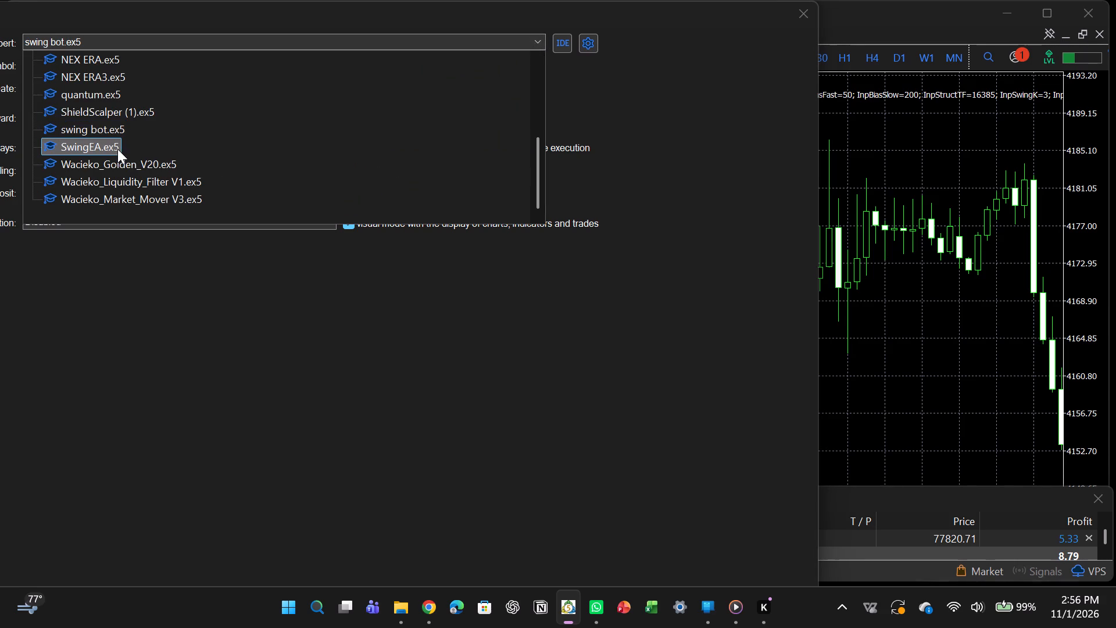
{"action": "double_click", "coordinate": [117, 149]}
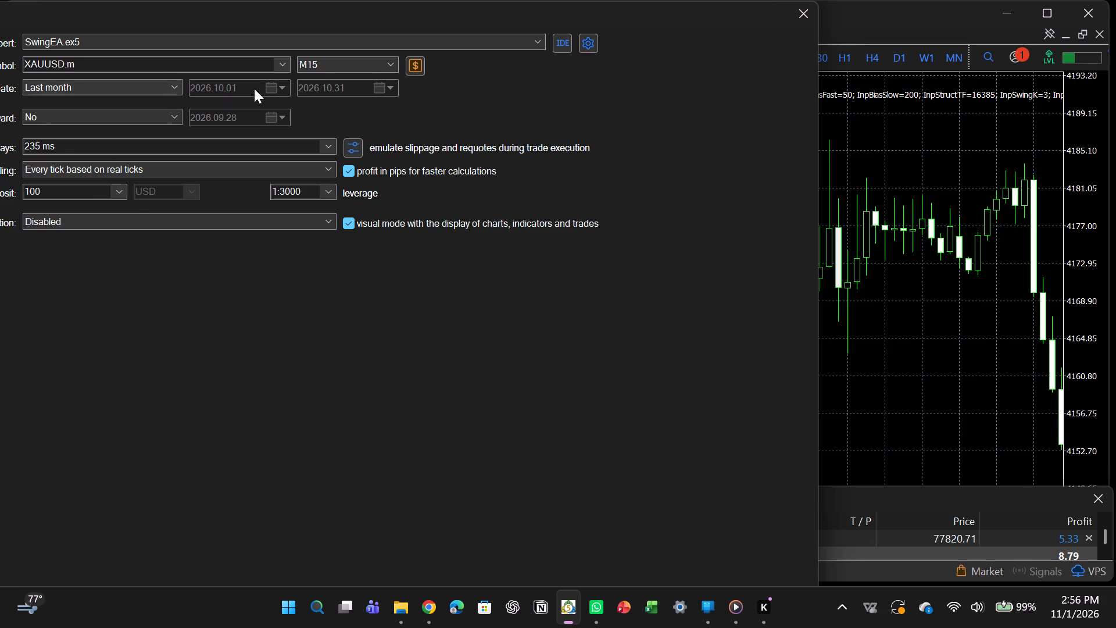
{"action": "left_click", "coordinate": [175, 83]}
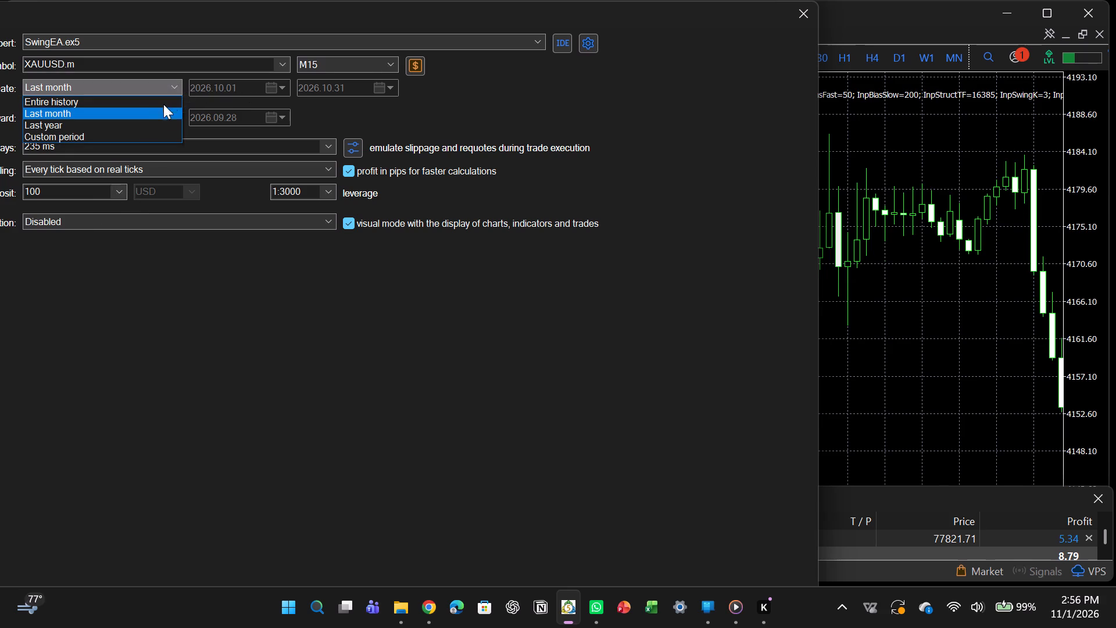
{"action": "left_click", "coordinate": [137, 120]}
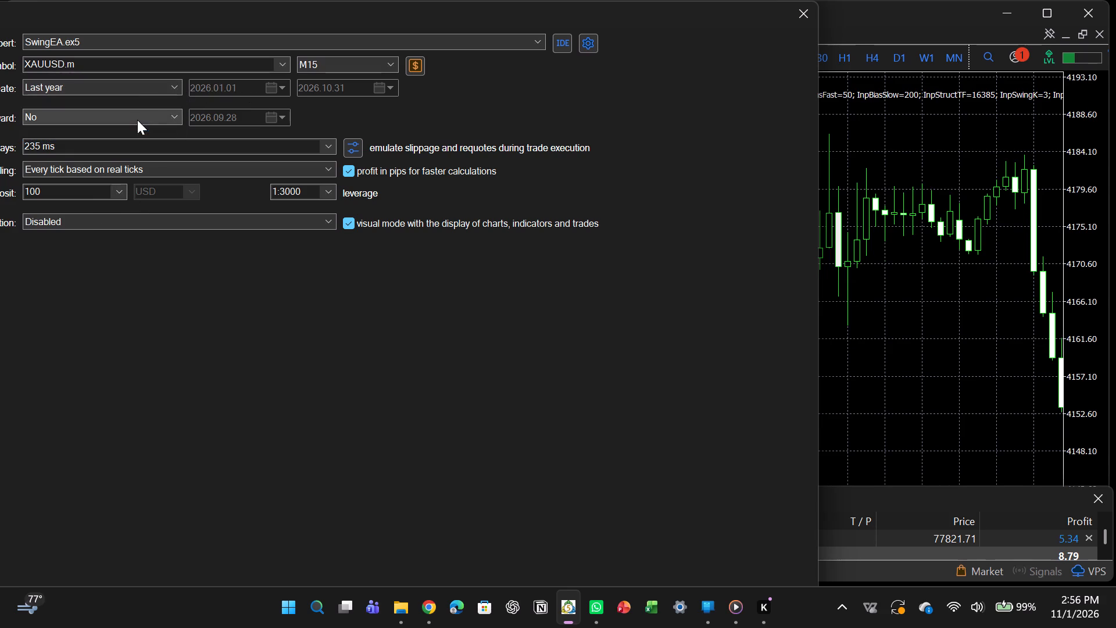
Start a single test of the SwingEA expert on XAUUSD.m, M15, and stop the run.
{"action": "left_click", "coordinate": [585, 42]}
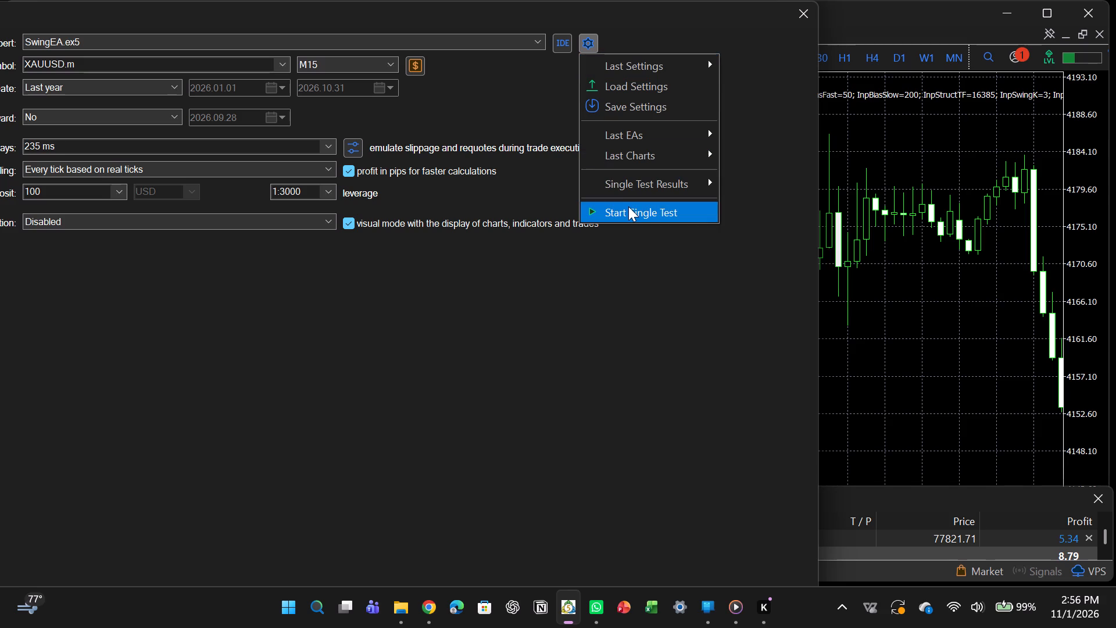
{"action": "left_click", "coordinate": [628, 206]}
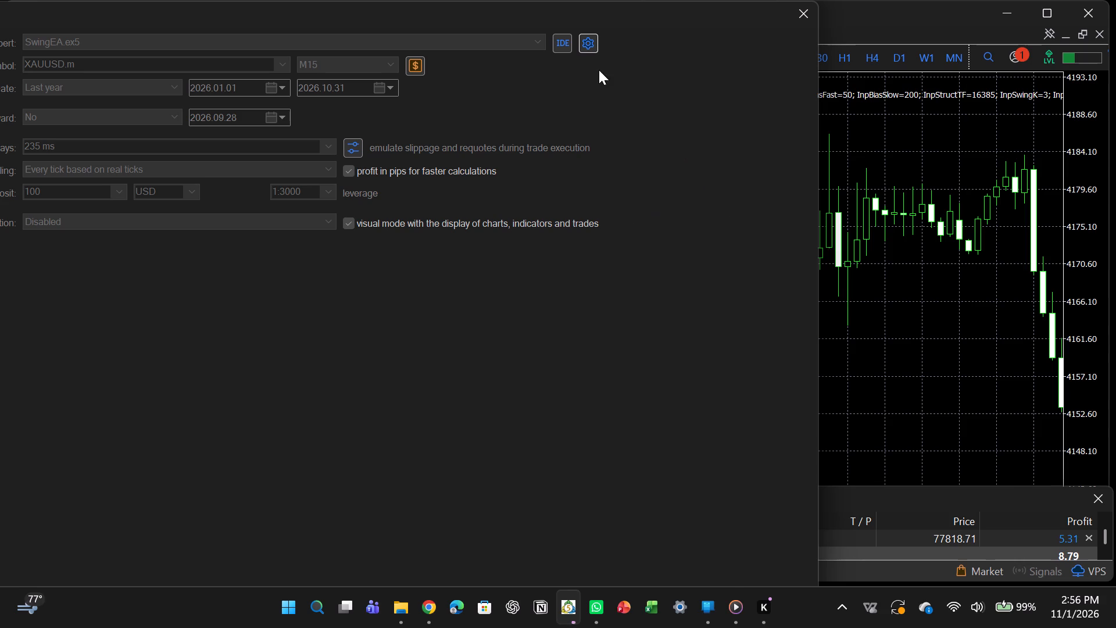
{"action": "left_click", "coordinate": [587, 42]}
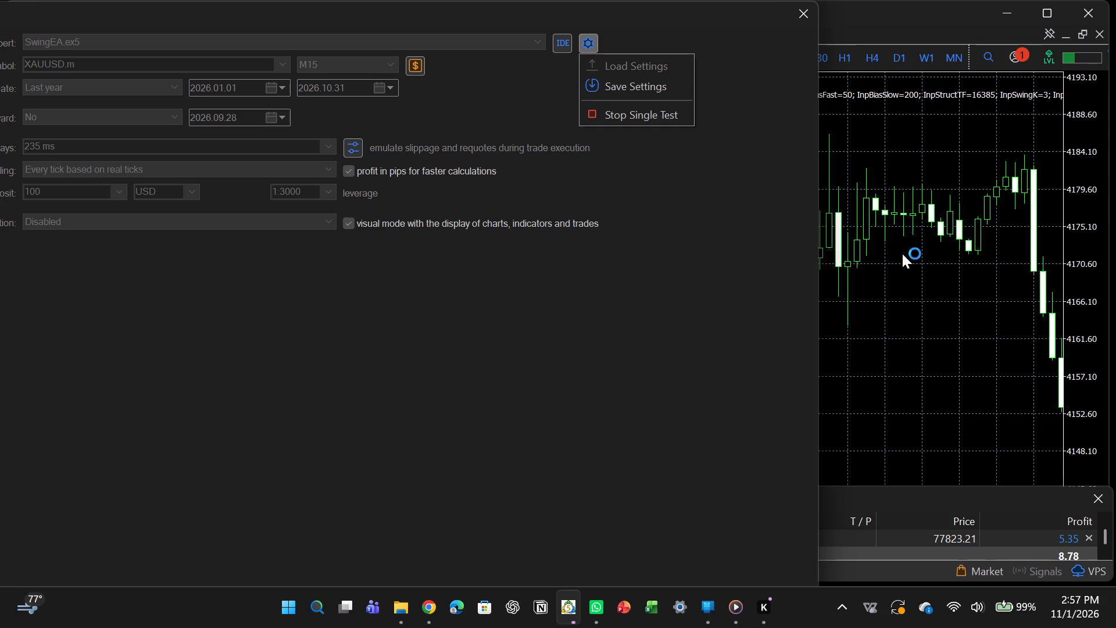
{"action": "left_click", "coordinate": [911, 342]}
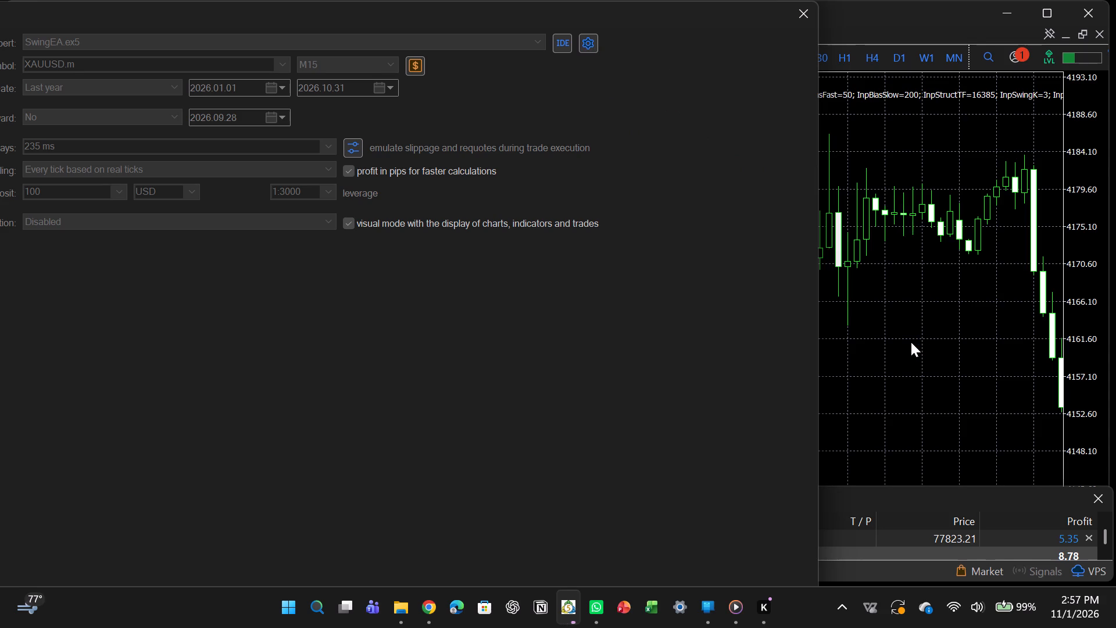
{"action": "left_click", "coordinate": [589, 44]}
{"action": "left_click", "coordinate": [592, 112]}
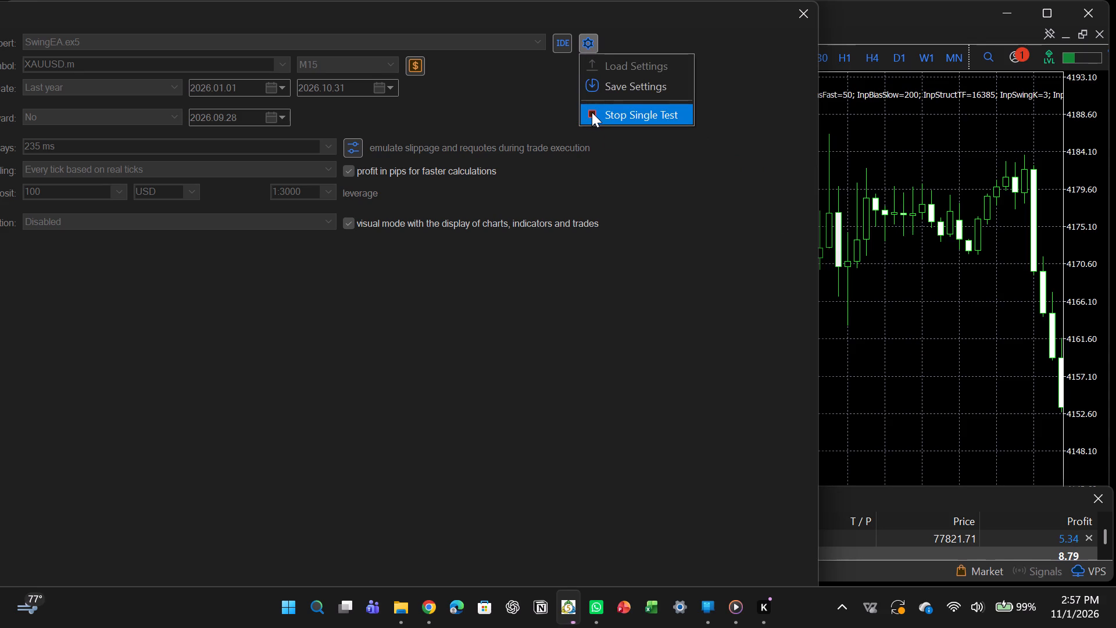
Start the single SwingEA test on XAUUSD.m, M15 again with the same settings.
{"action": "left_click", "coordinate": [583, 51]}
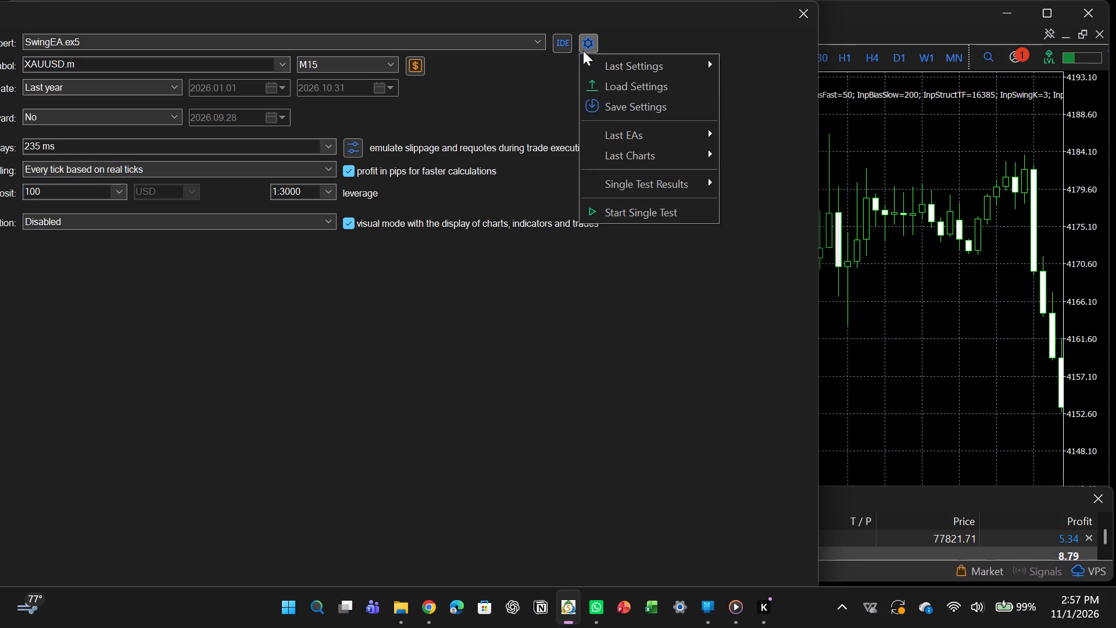
{"action": "left_click", "coordinate": [598, 212]}
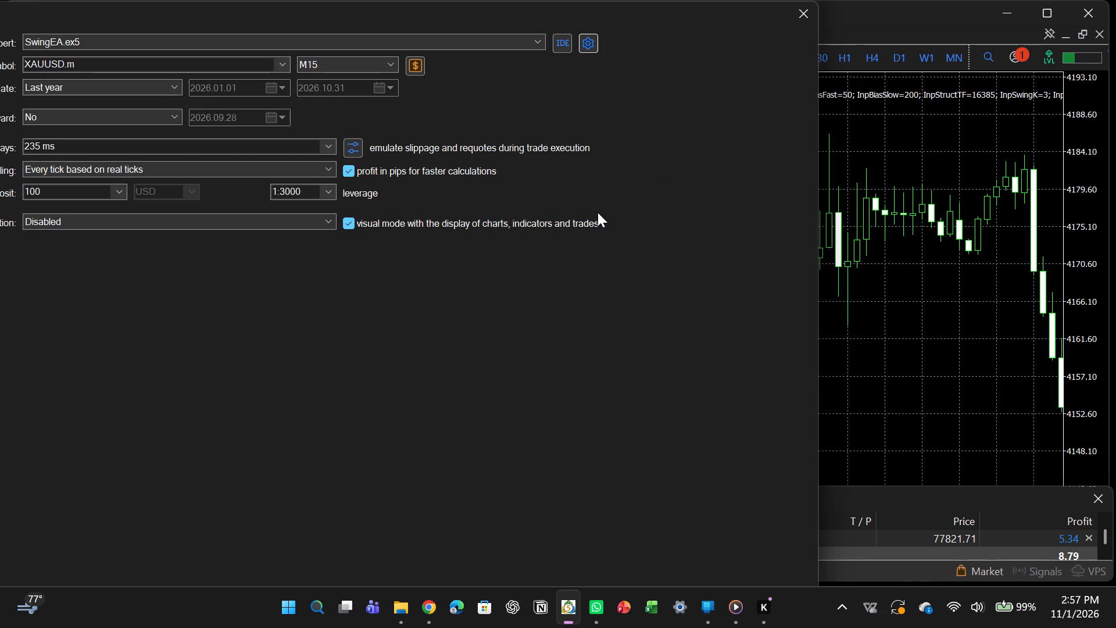
{"action": "left_click", "coordinate": [591, 46]}
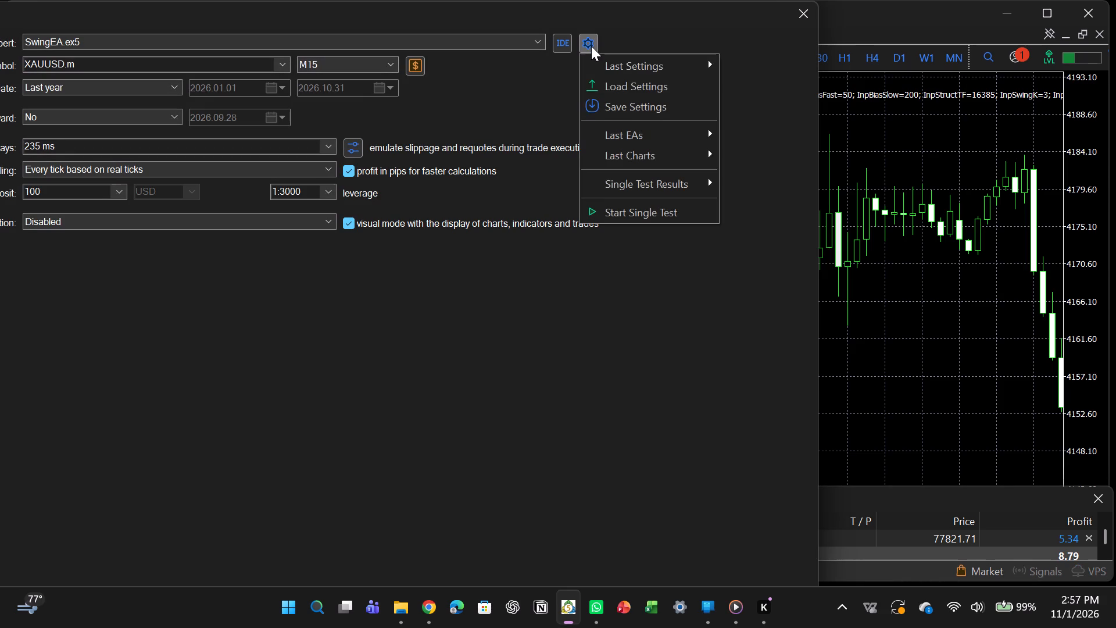
{"action": "left_click", "coordinate": [624, 209]}
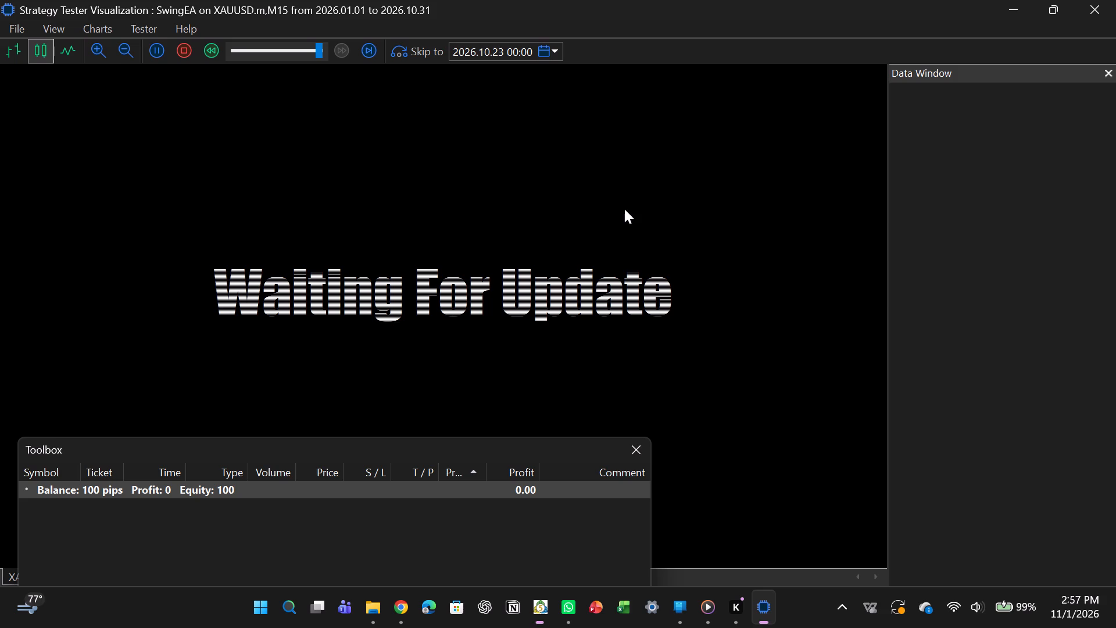
Minimize the Strategy Tester Visualization window and the main MetaTrader 5 terminal window.
{"action": "left_click", "coordinate": [1009, 10]}
{"action": "left_click", "coordinate": [1009, 10]}
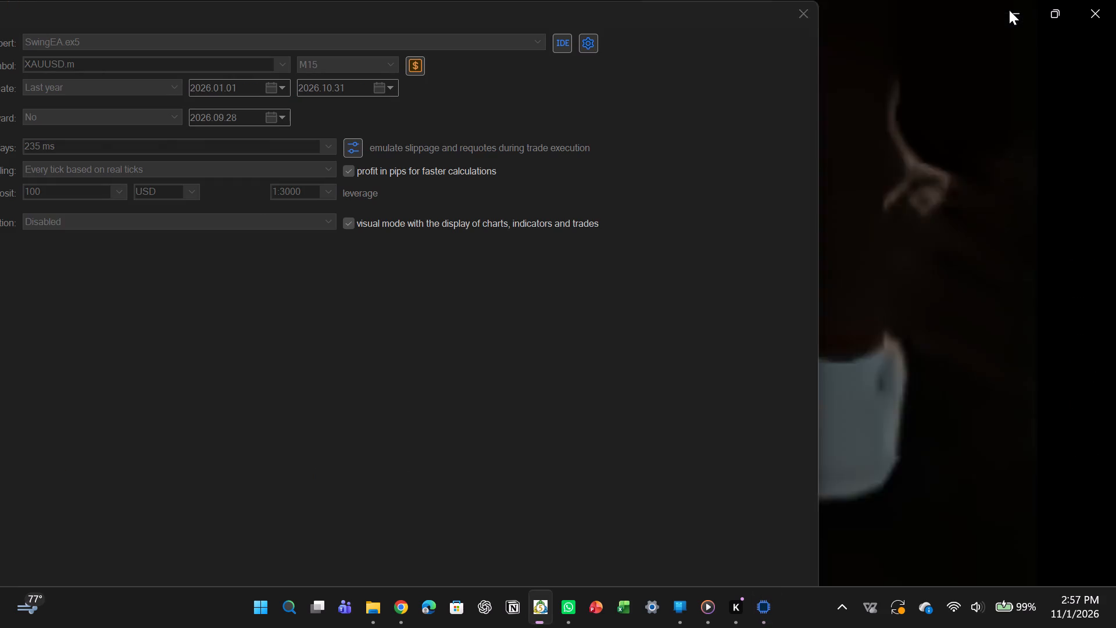
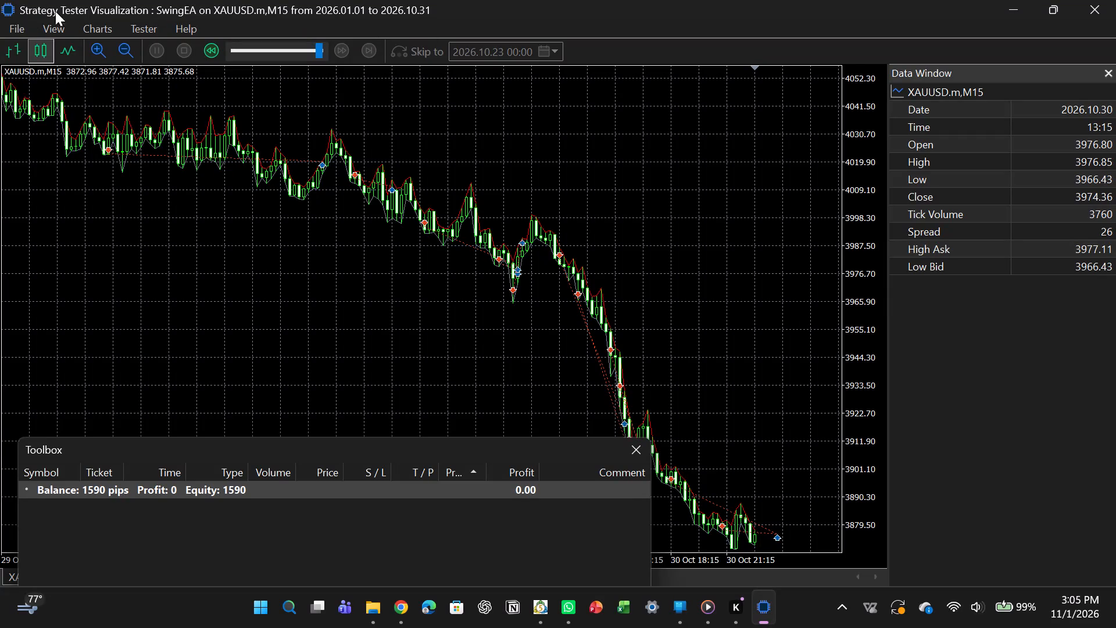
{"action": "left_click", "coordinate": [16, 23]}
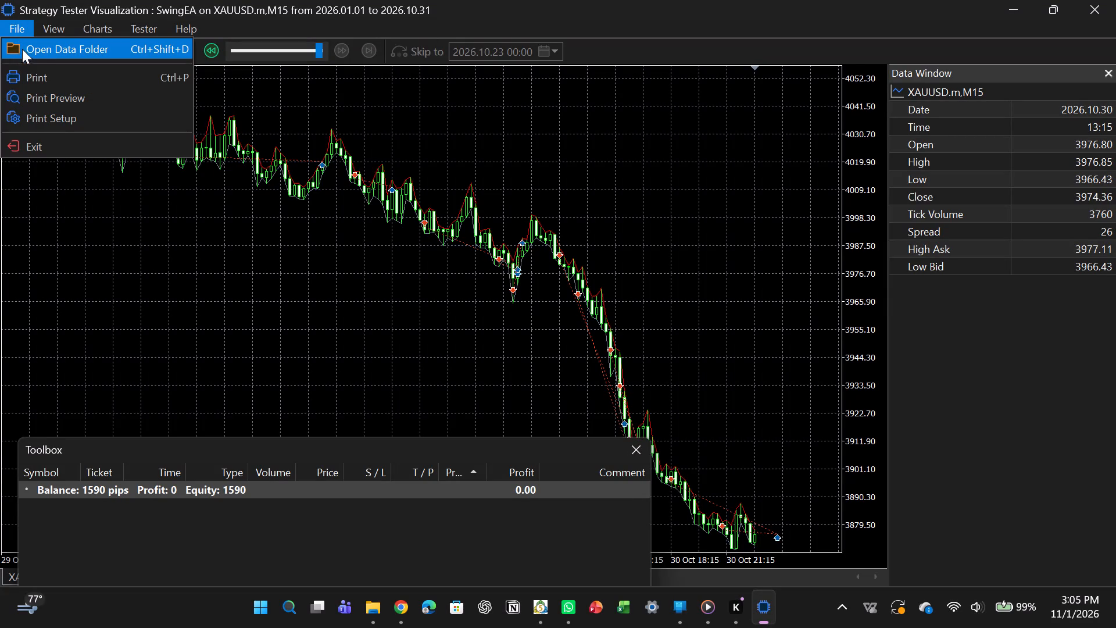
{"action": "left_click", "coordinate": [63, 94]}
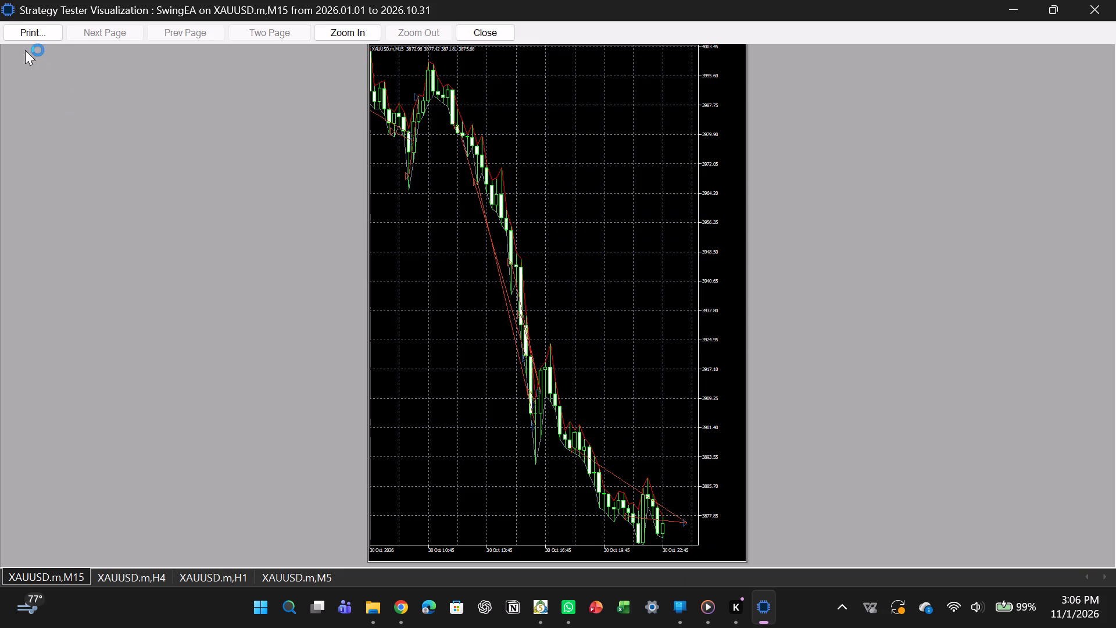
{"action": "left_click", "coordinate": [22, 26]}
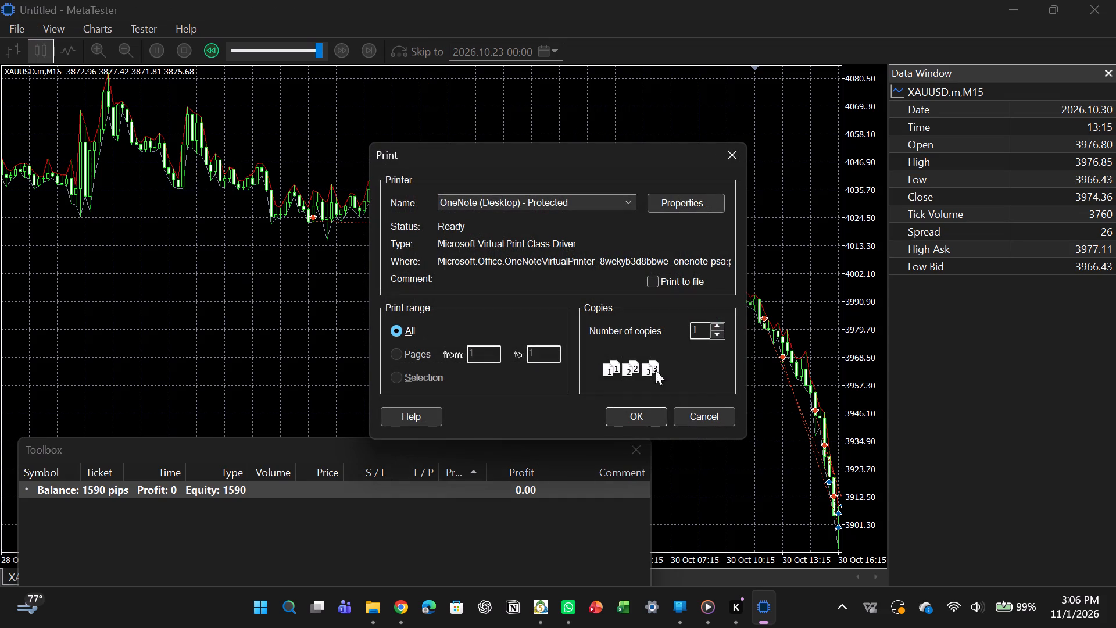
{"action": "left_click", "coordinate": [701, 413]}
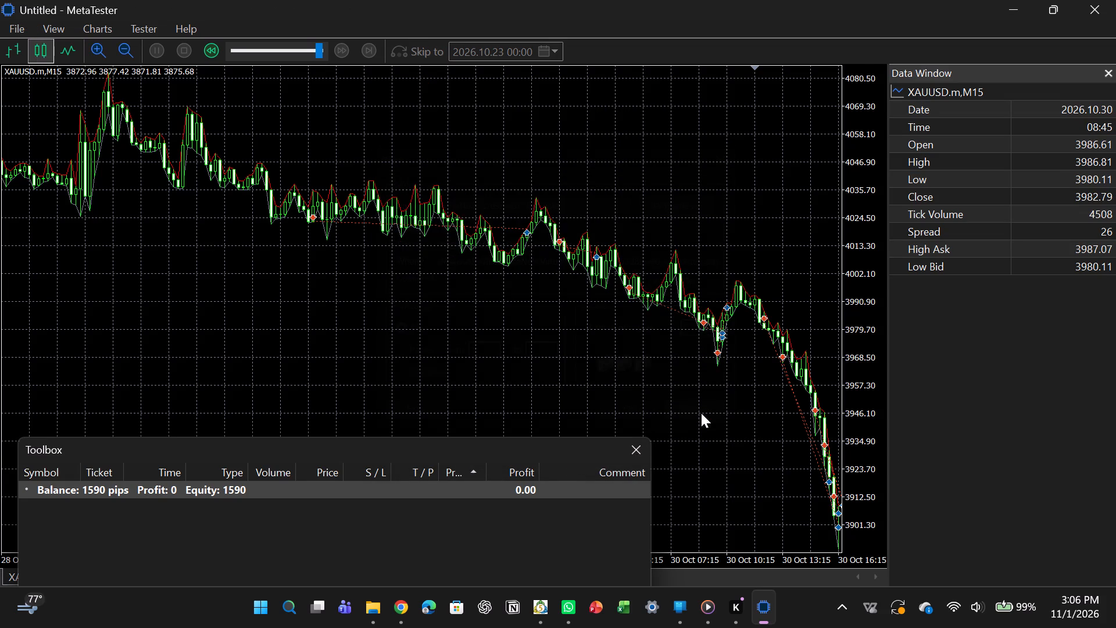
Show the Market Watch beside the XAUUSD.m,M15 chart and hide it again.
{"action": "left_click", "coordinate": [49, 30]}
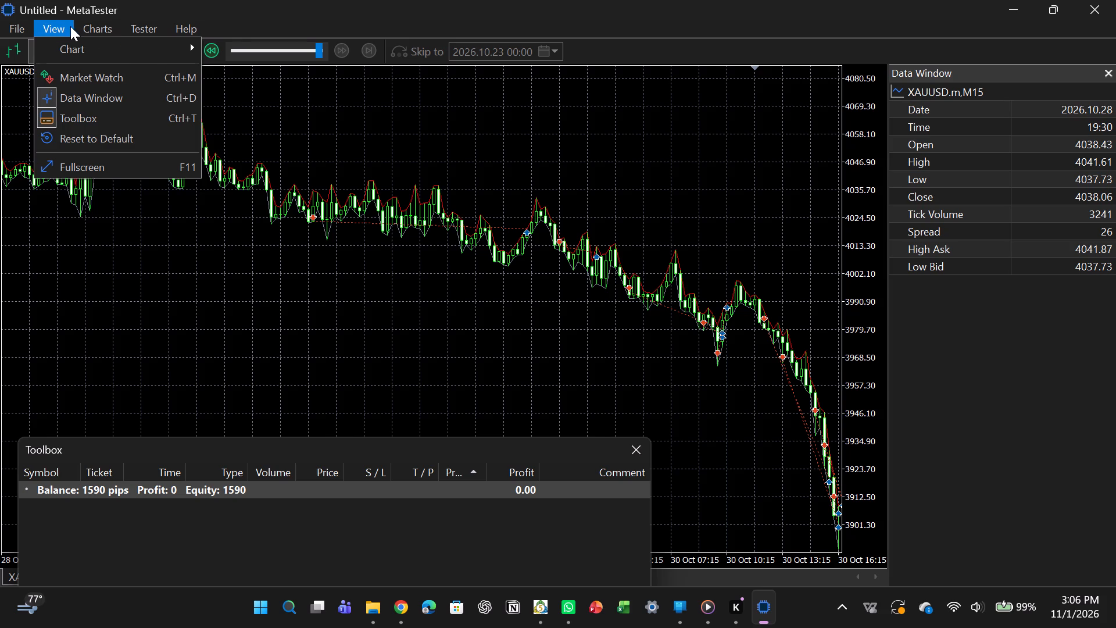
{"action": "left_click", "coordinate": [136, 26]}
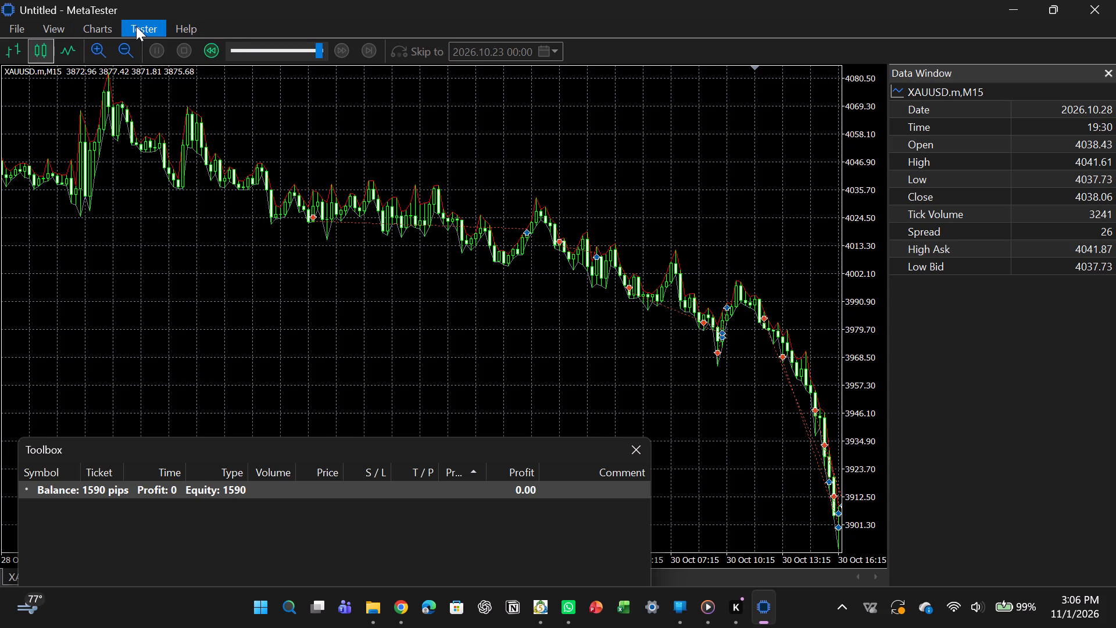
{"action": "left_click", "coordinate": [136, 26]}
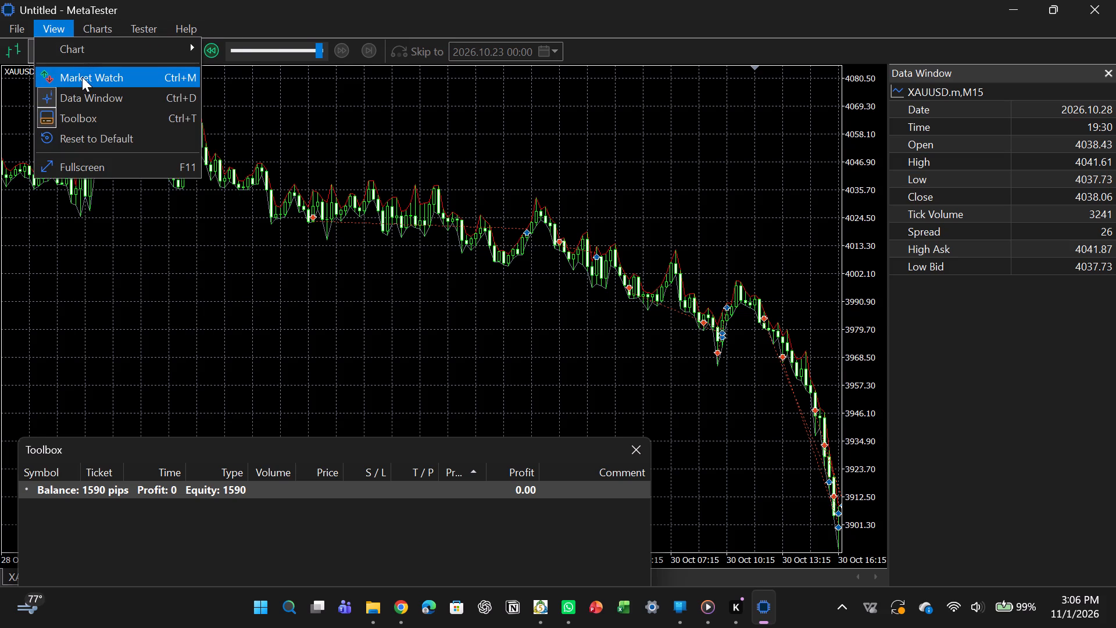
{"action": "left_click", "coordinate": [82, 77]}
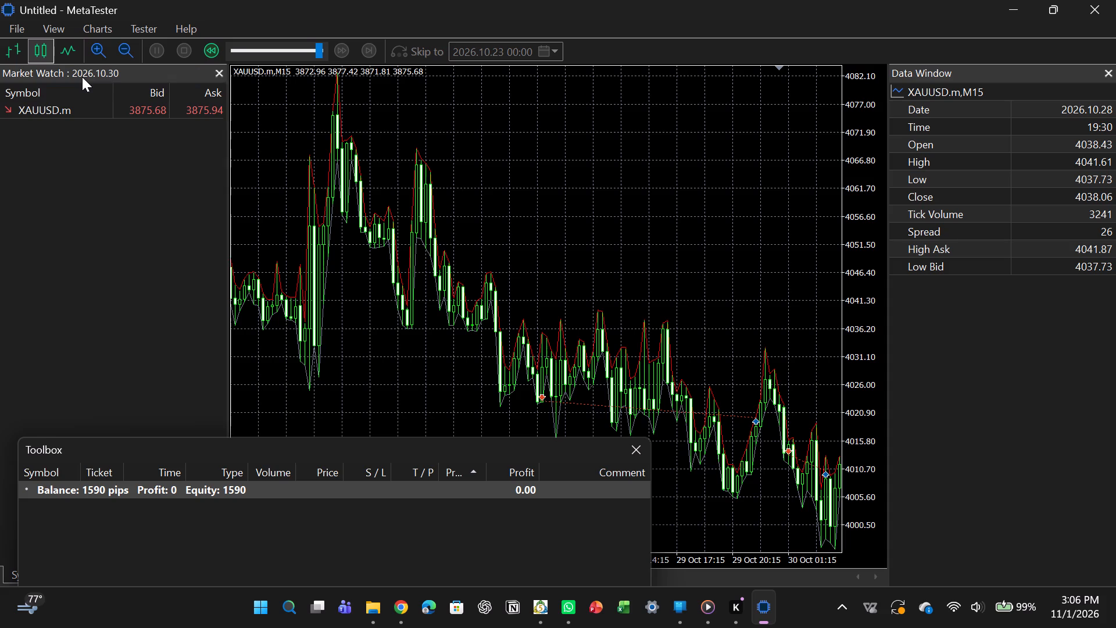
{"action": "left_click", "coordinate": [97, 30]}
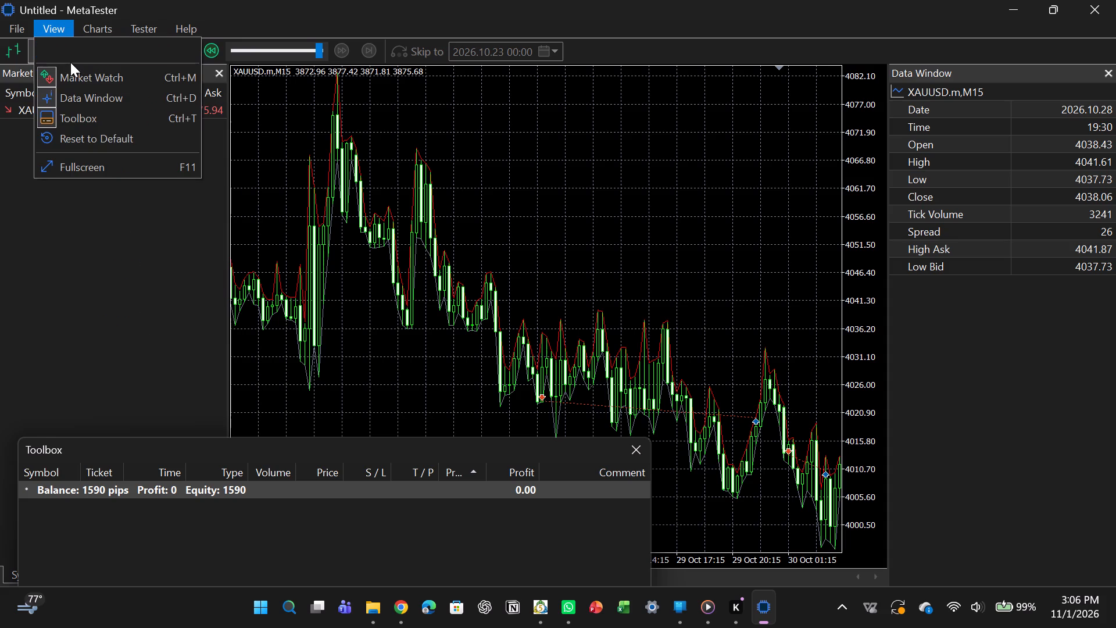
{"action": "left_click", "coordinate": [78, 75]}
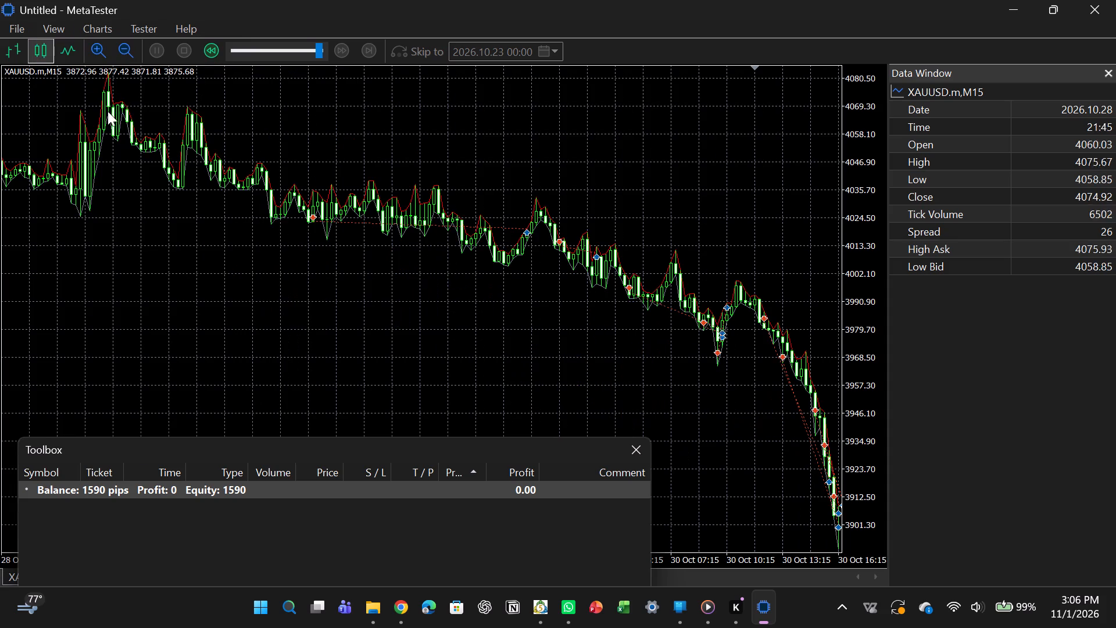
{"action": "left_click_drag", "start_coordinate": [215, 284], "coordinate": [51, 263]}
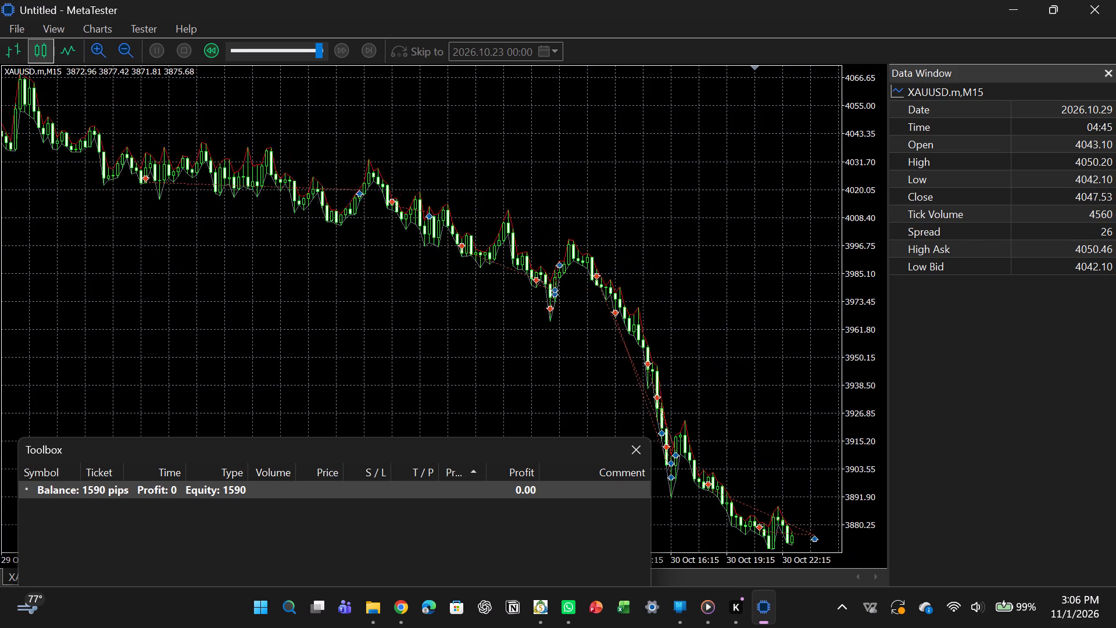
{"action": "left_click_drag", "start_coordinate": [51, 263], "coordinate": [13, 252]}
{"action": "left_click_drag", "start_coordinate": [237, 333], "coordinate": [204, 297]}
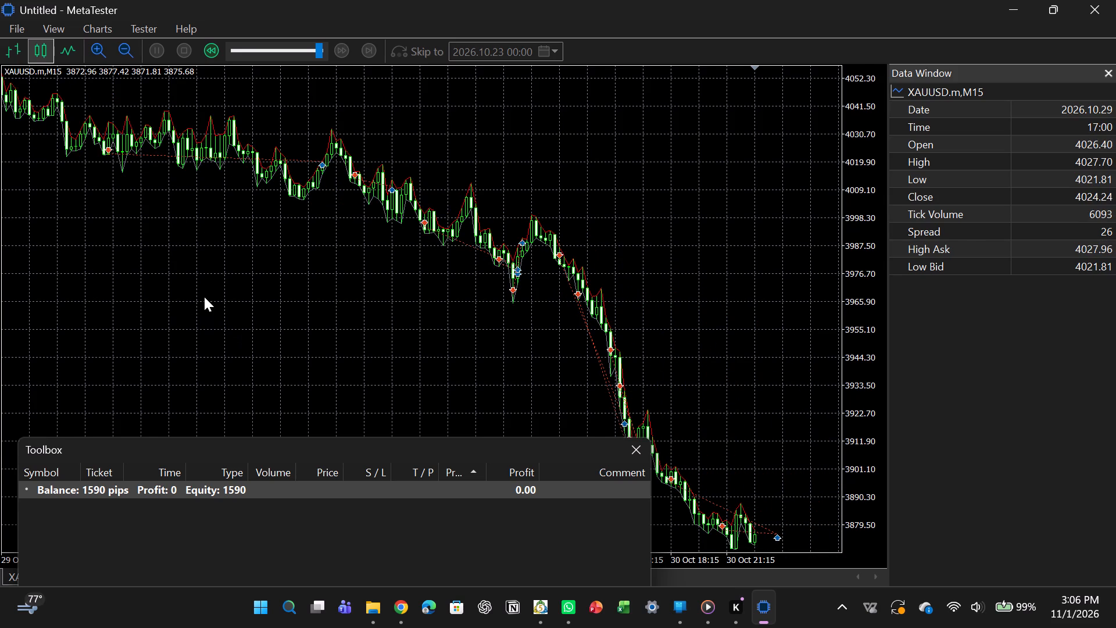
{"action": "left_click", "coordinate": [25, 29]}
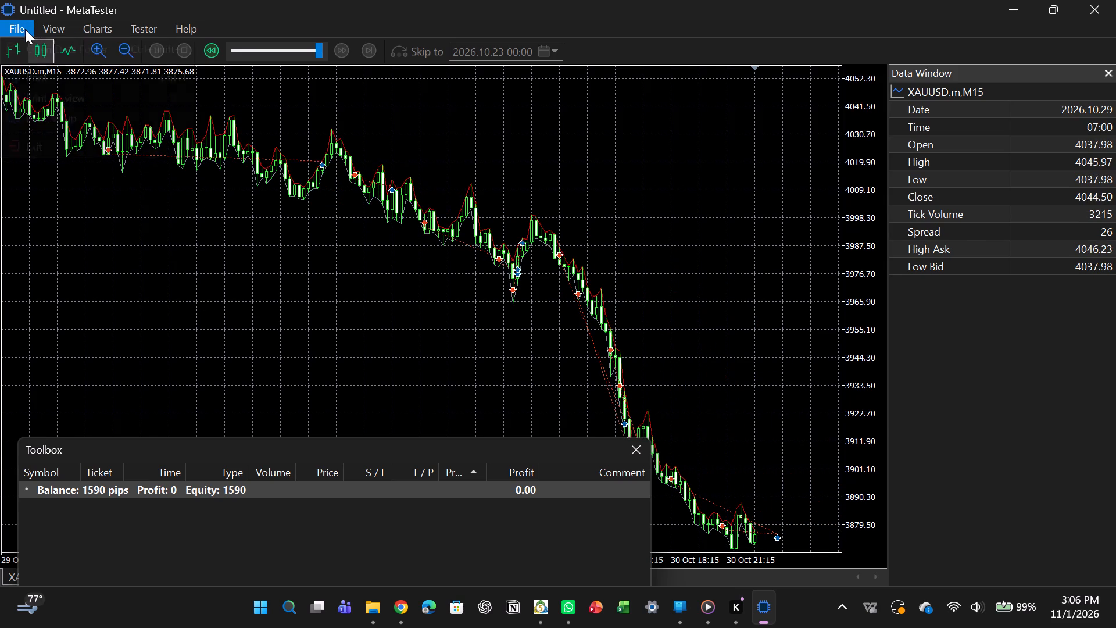
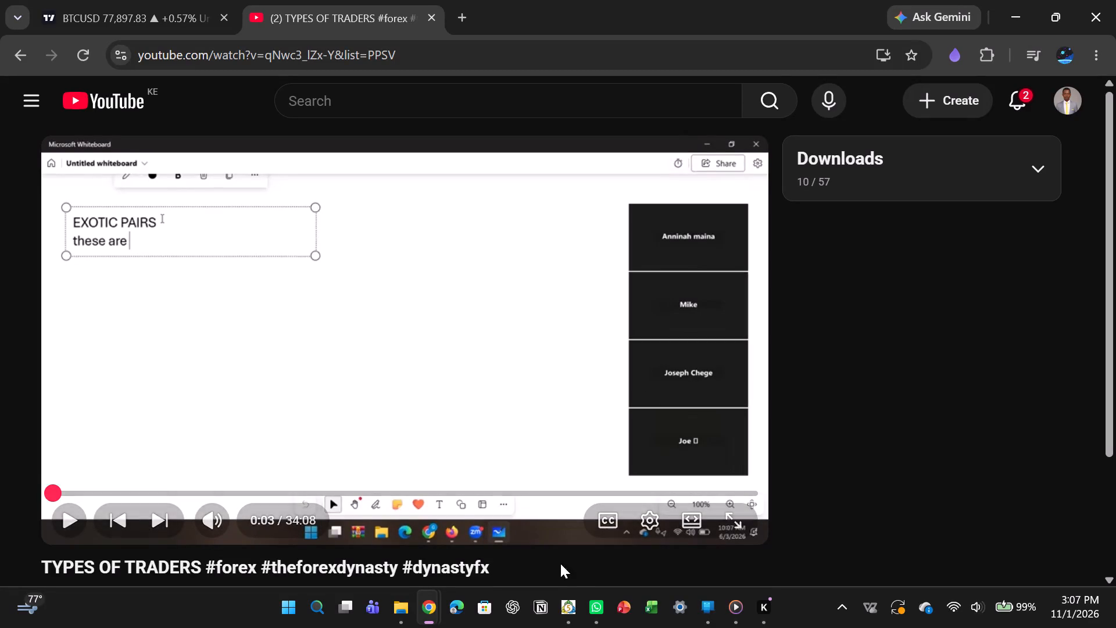
Switch to MetaTrader 5 and set the strategy tester's deposit to 50.
{"action": "left_click", "coordinate": [565, 601]}
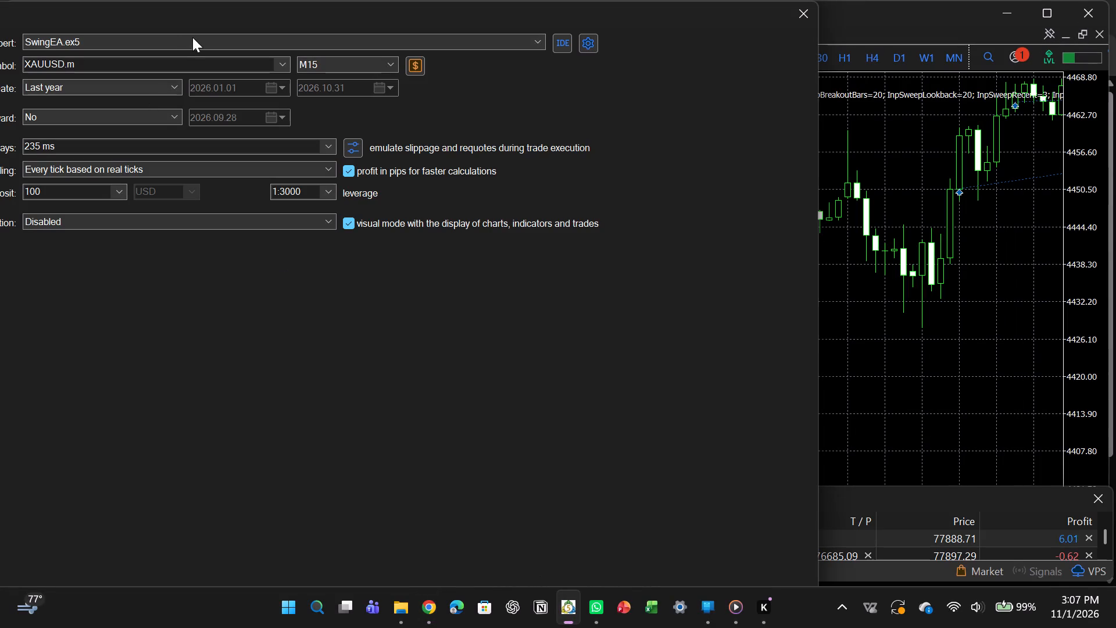
{"action": "double_click", "coordinate": [77, 192]}
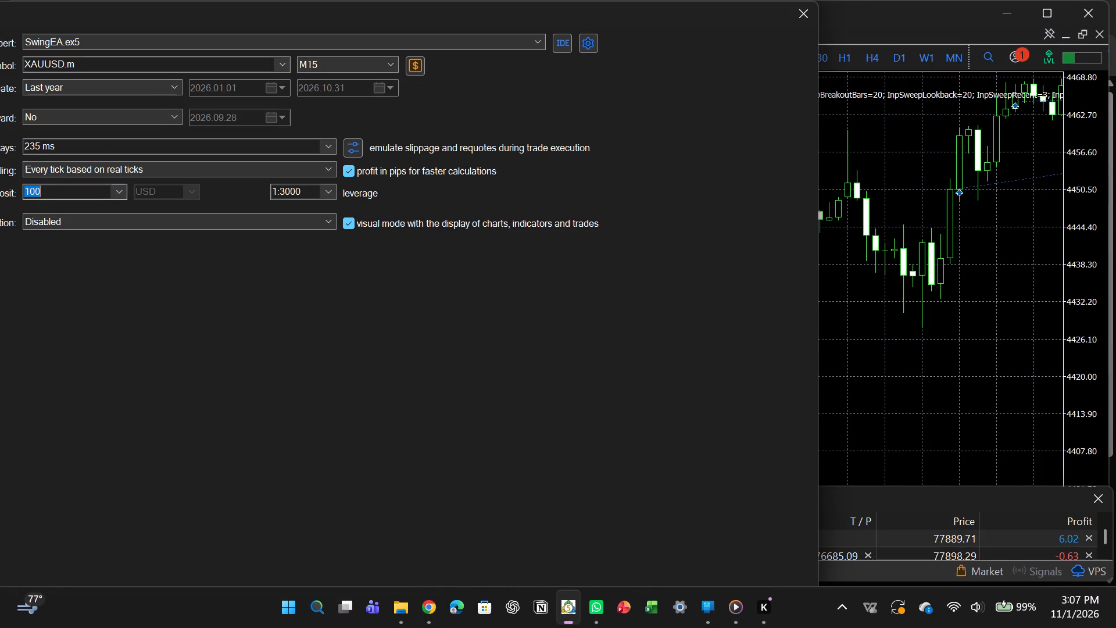
{"action": "key", "text": "BackSpace"}
{"action": "key", "text": "BackSpace"}
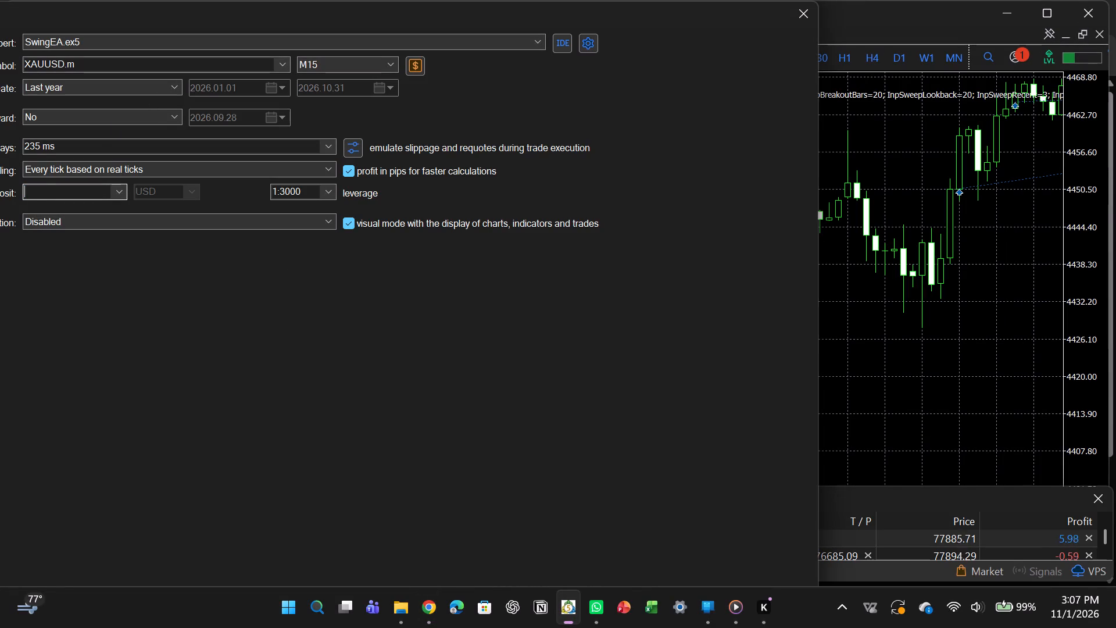
{"action": "key", "text": "5"}
{"action": "key", "text": "0"}
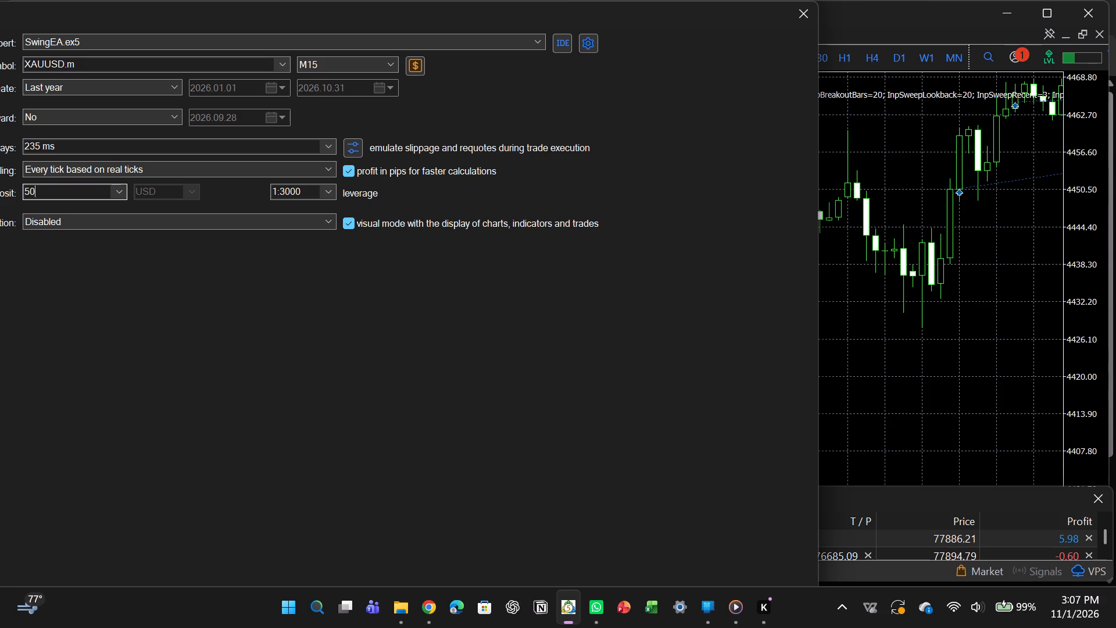
Start a single test of the SwingEA expert on XAUUSD.m, M15 with the current tester settings.
{"action": "left_click", "coordinate": [588, 42]}
{"action": "left_click", "coordinate": [632, 209]}
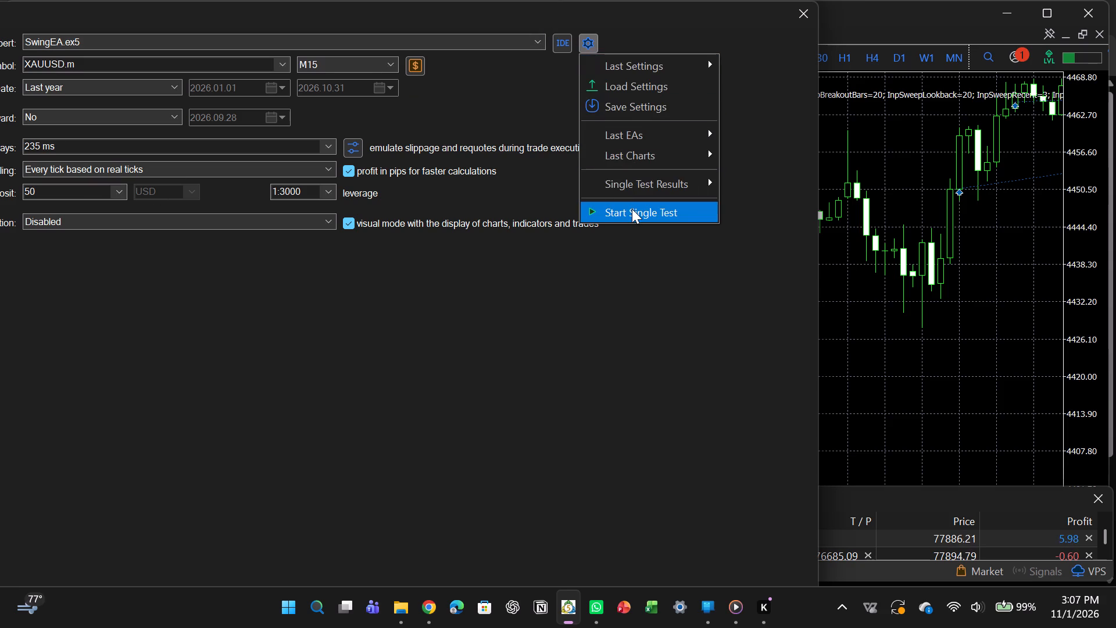
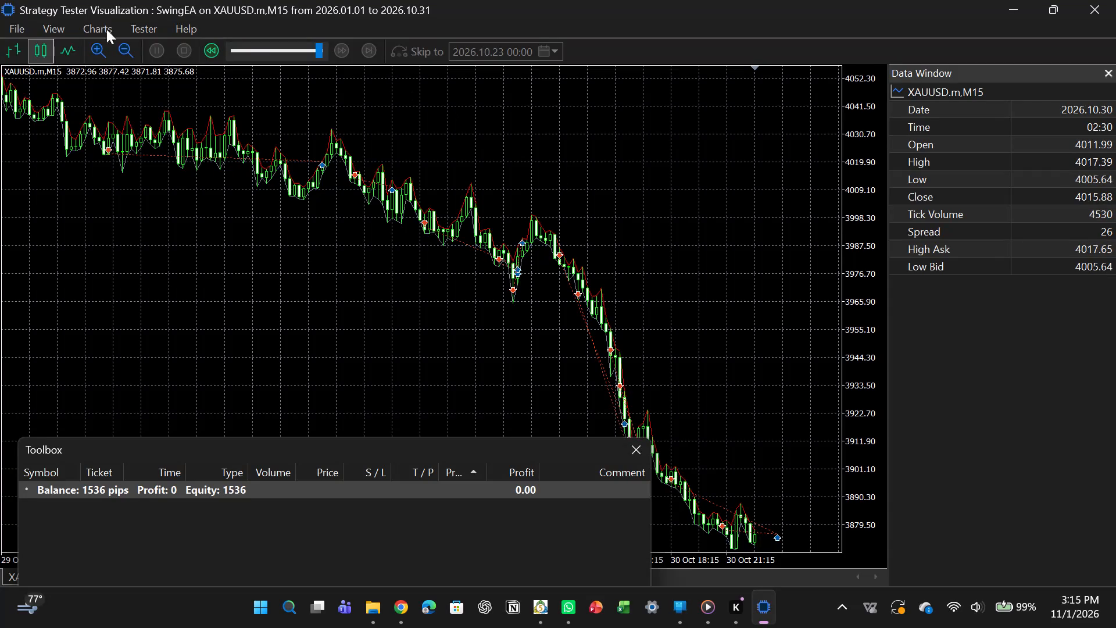
Exit the finished visual test of SwingEA on XAUUSD.m, M15.
{"action": "left_click", "coordinate": [15, 23]}
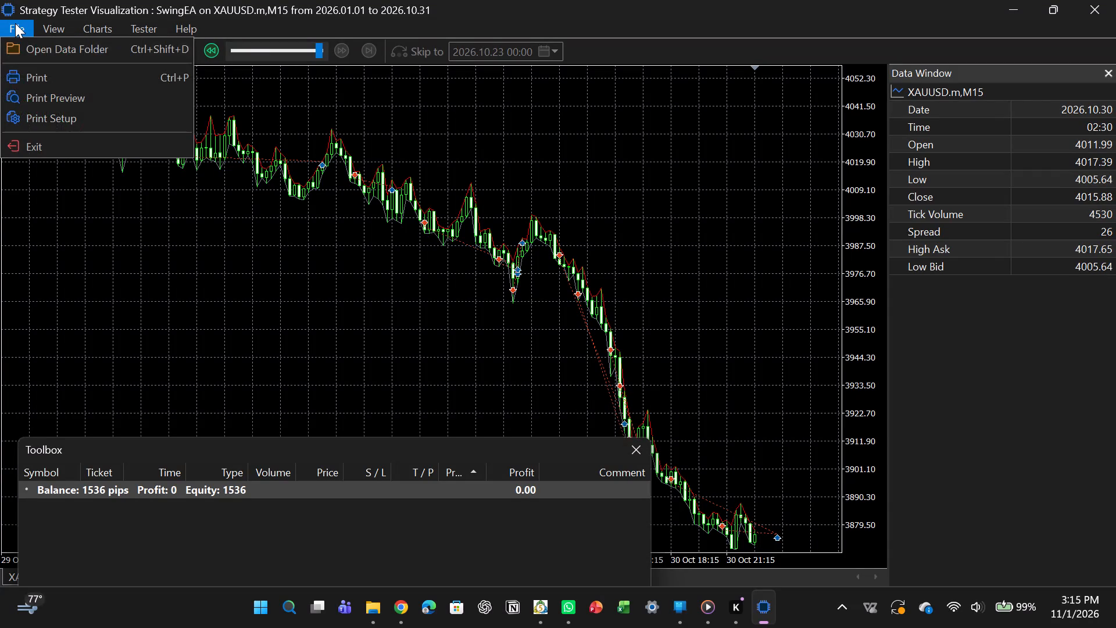
{"action": "left_click", "coordinate": [40, 146]}
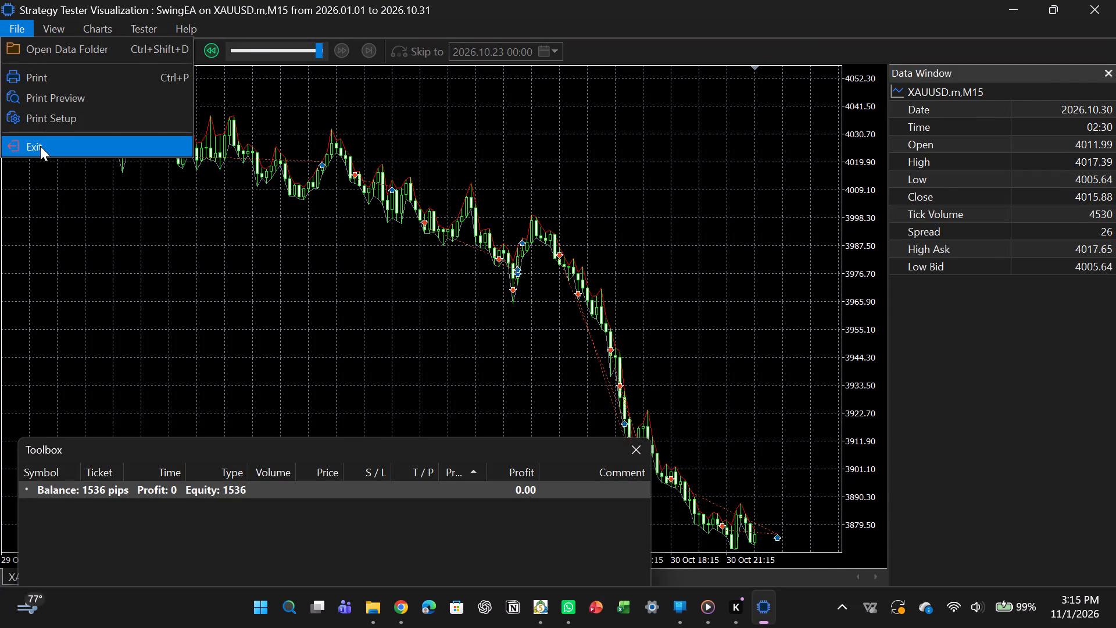
Set the strategy tester's date range to Last month.
{"action": "left_click", "coordinate": [171, 80]}
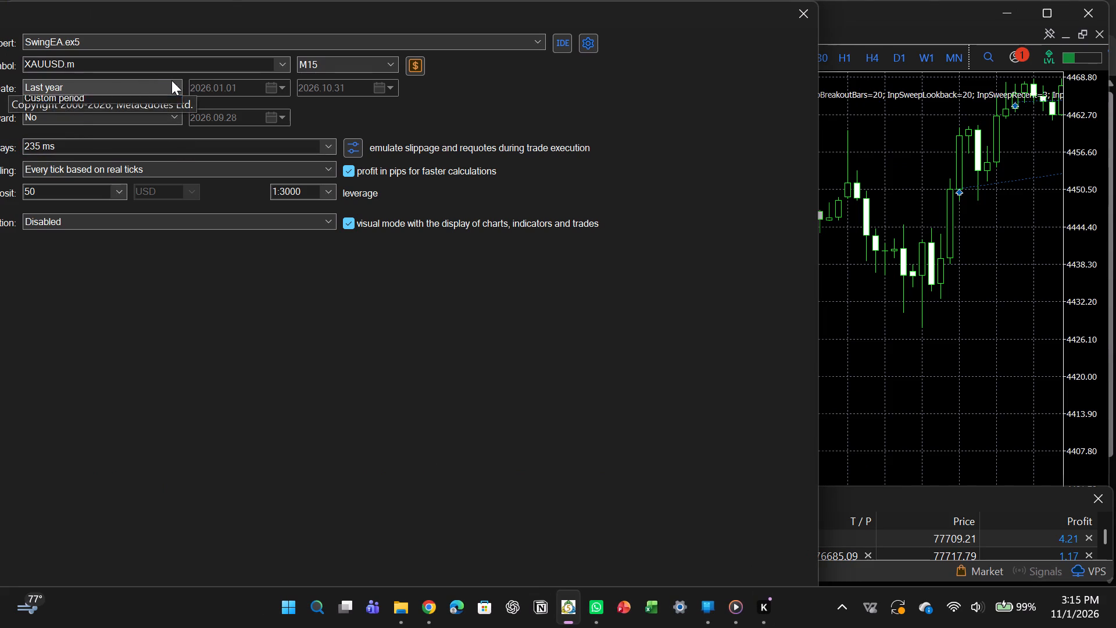
{"action": "left_click", "coordinate": [116, 115]}
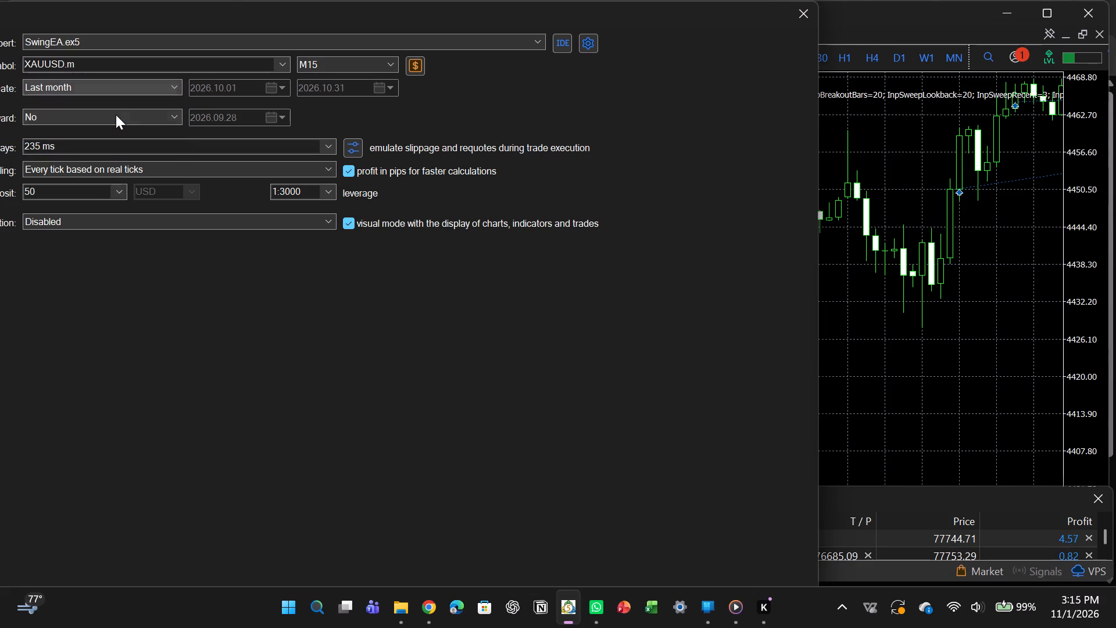
Start a single test of the SwingEA expert on XAUUSD.m, M15 over the last month.
{"action": "left_click", "coordinate": [586, 37]}
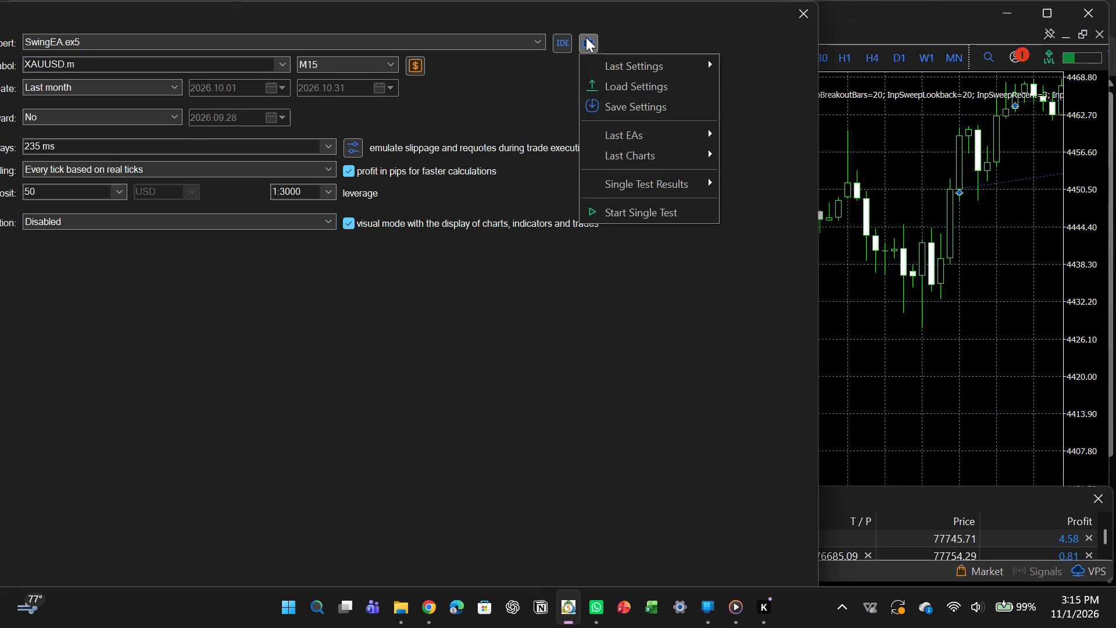
{"action": "left_click", "coordinate": [634, 213]}
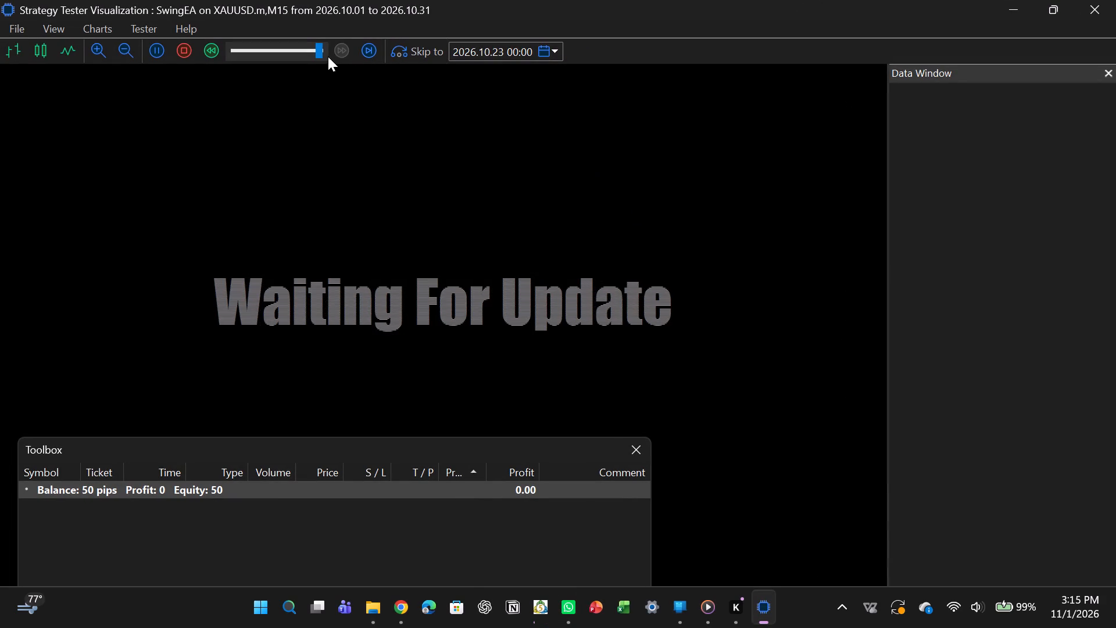
Reduce the visual test's playback speed from maximum to about the middle of its range.
{"action": "left_click_drag", "start_coordinate": [320, 52], "coordinate": [280, 55]}
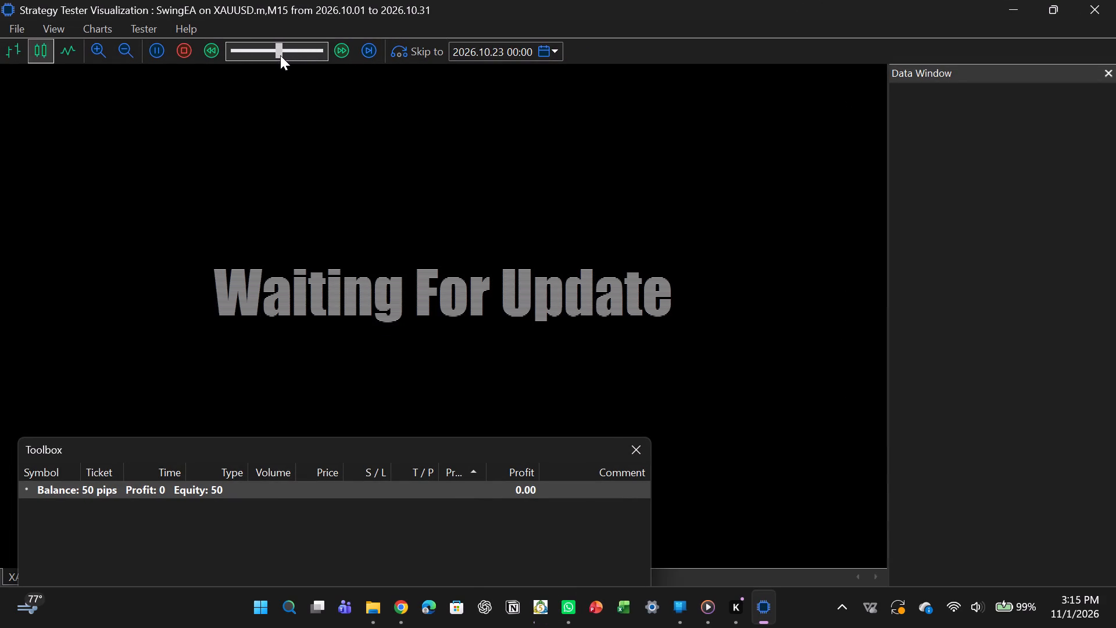
{"action": "left_click_drag", "start_coordinate": [280, 55], "coordinate": [280, 58]}
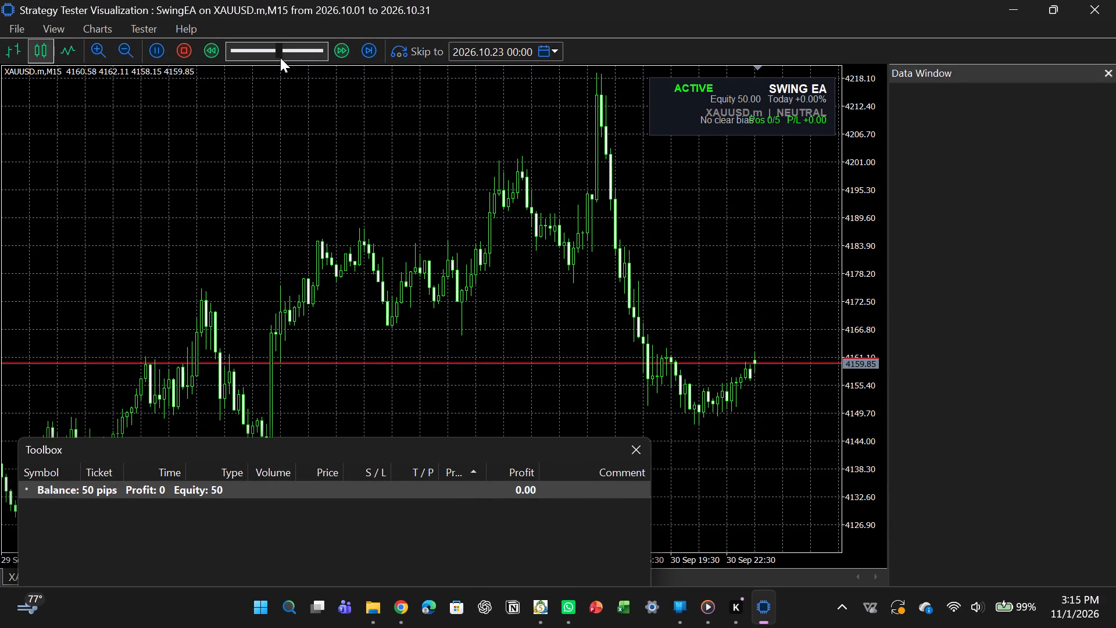
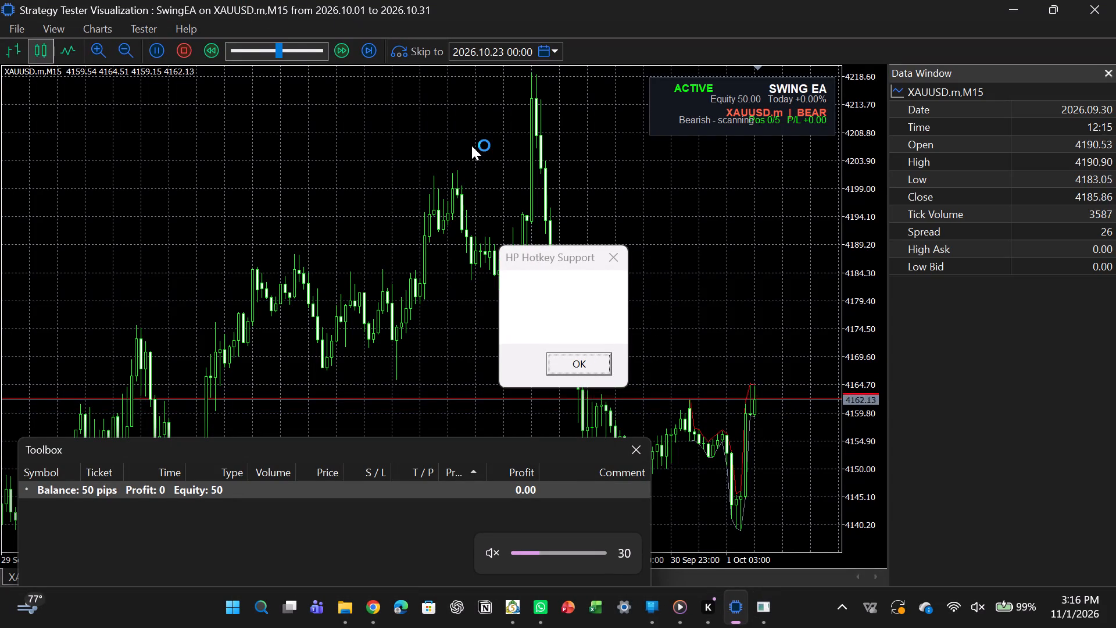
Dismiss the HP Hotkey Support pop-up covering the visual test chart.
{"action": "double_click", "coordinate": [612, 252]}
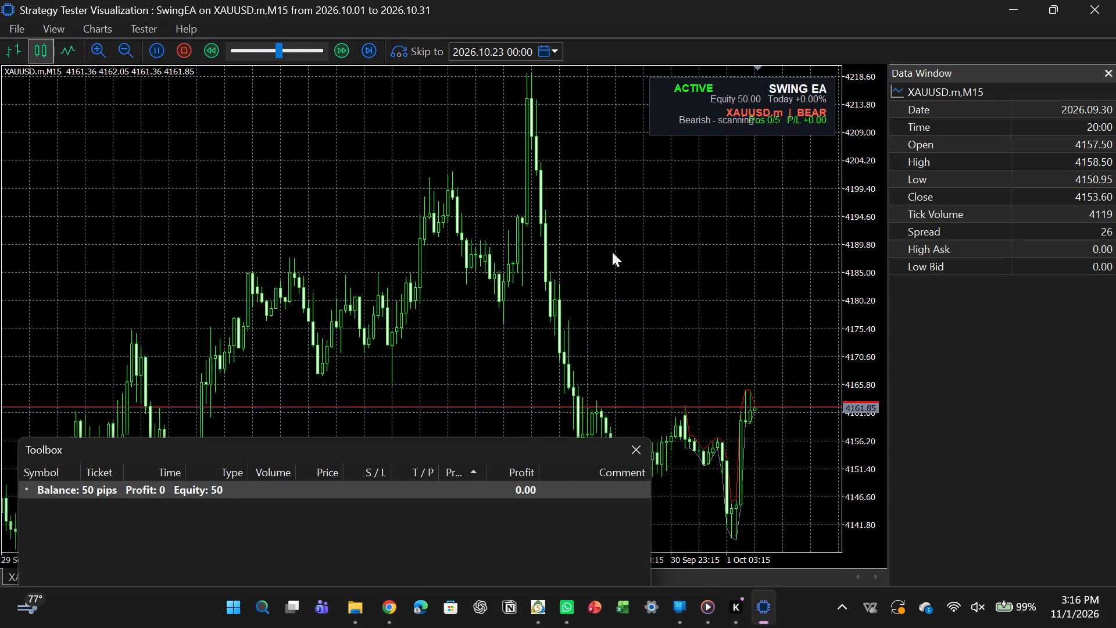
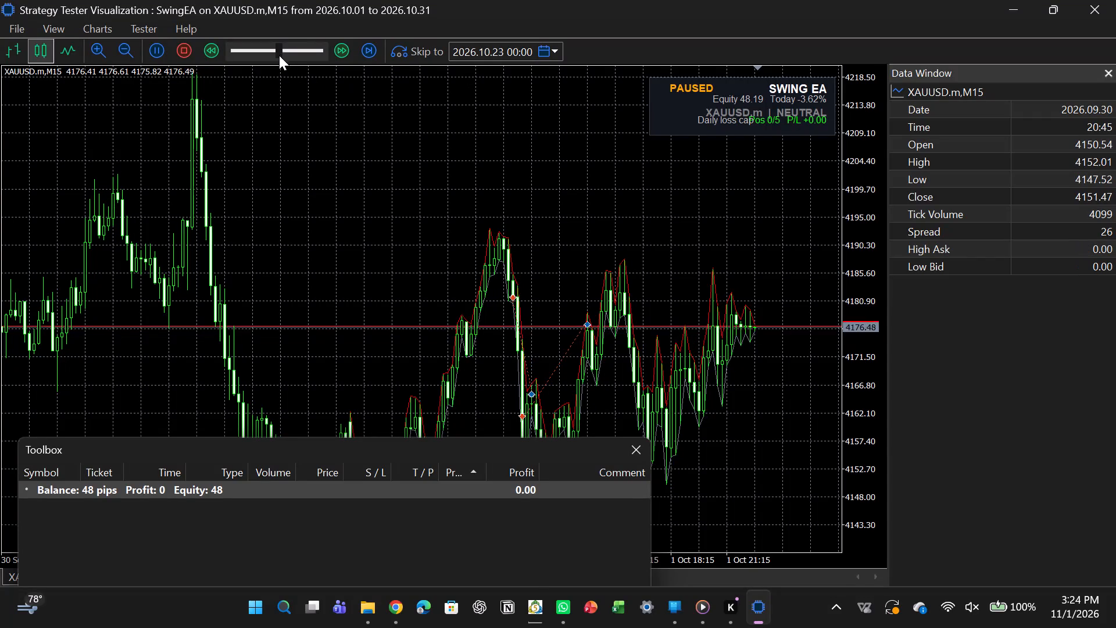
Raise the visual test's playback speed in two increments, from about the middle of its range to near the maximum.
{"action": "left_click_drag", "start_coordinate": [280, 52], "coordinate": [290, 51]}
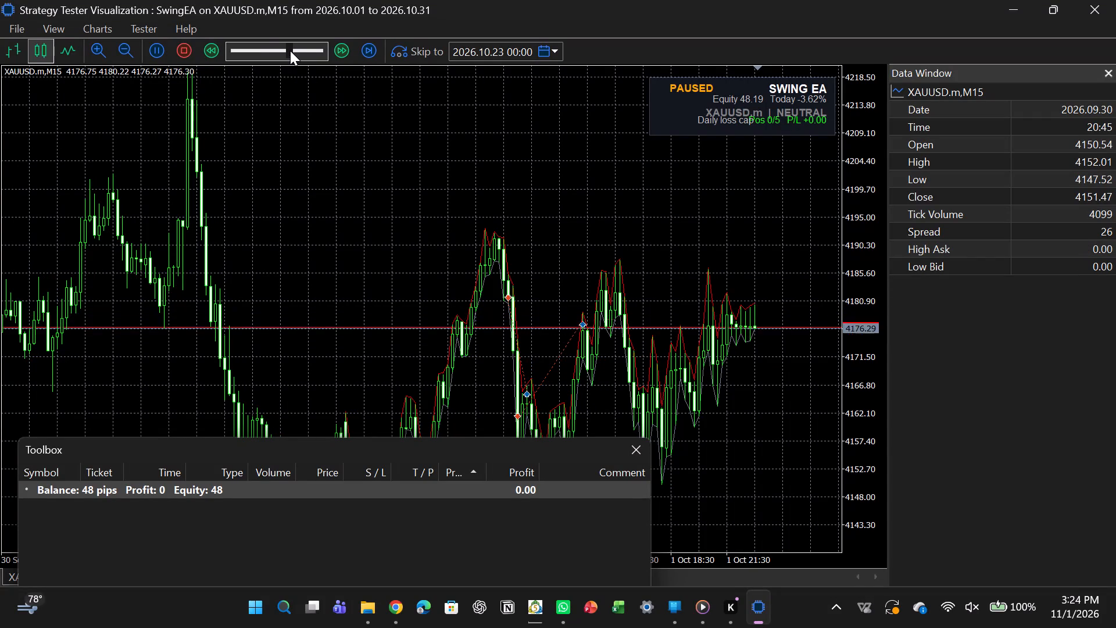
{"action": "left_click_drag", "start_coordinate": [290, 51], "coordinate": [307, 48]}
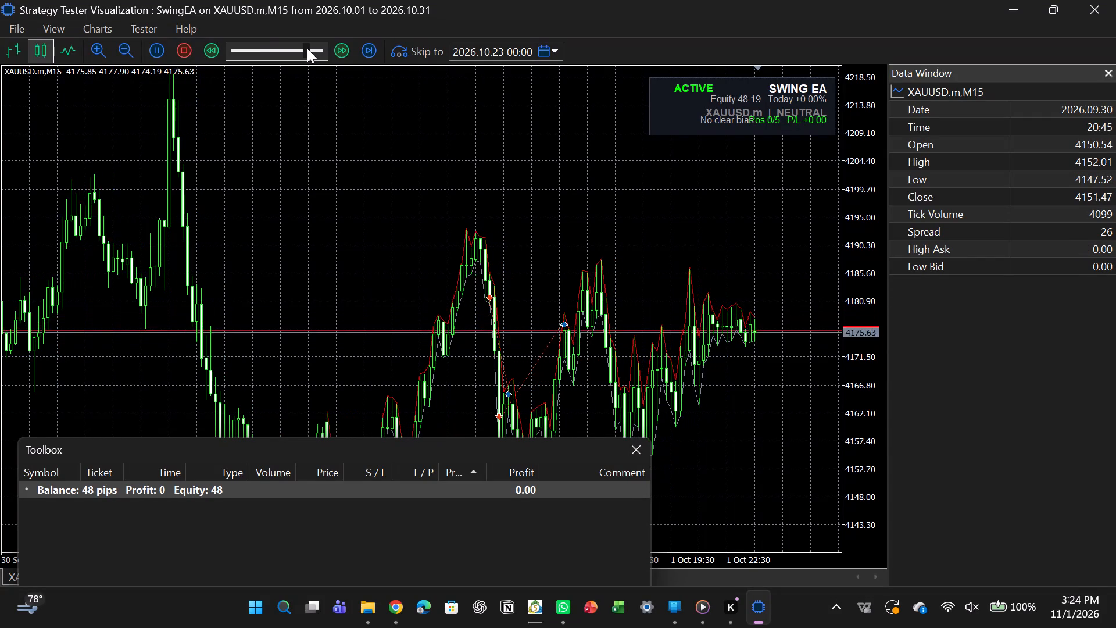
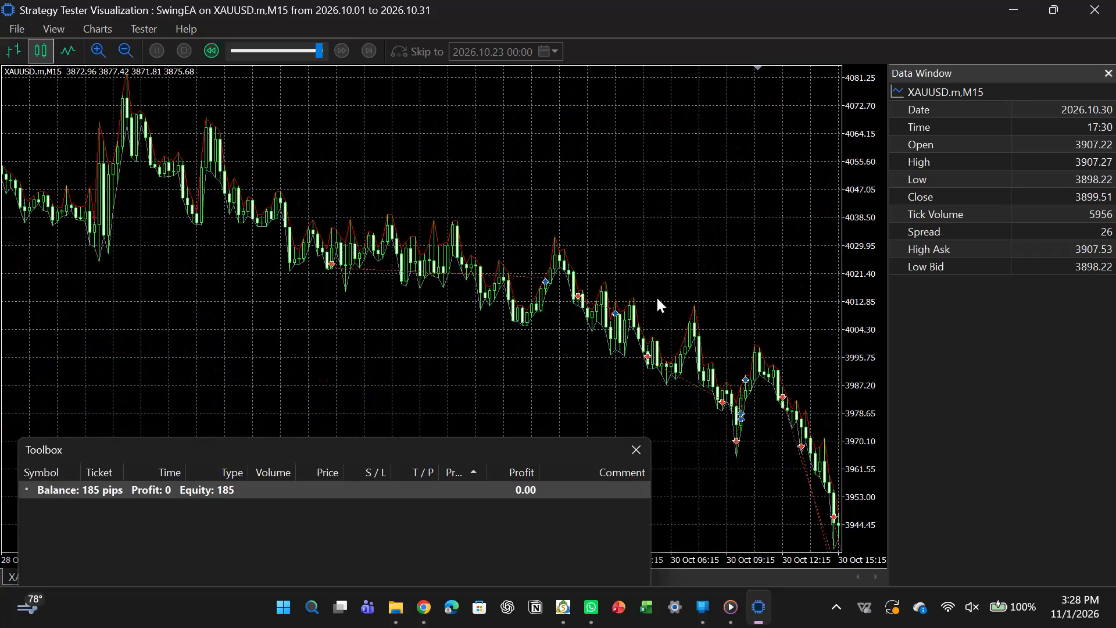
Check the latest trades at the end of the XAUUSD.m chart and exit the visual tester.
{"action": "scroll", "coordinate": [657, 298], "scroll_direction": "up", "scroll_amount": 2}
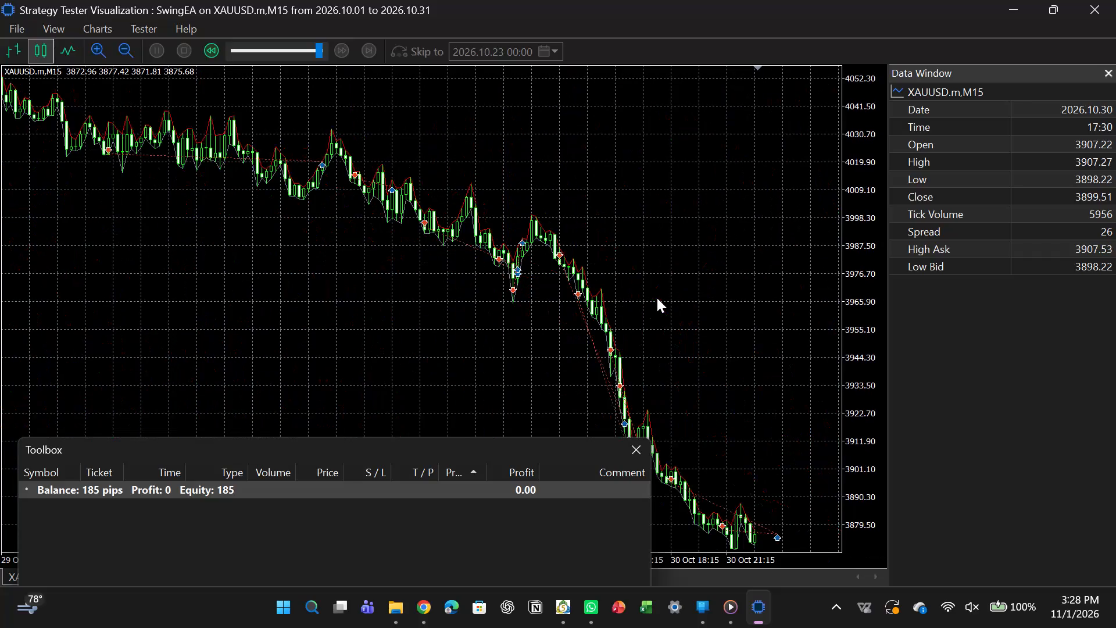
{"action": "scroll", "coordinate": [657, 298], "scroll_direction": "up", "scroll_amount": 2}
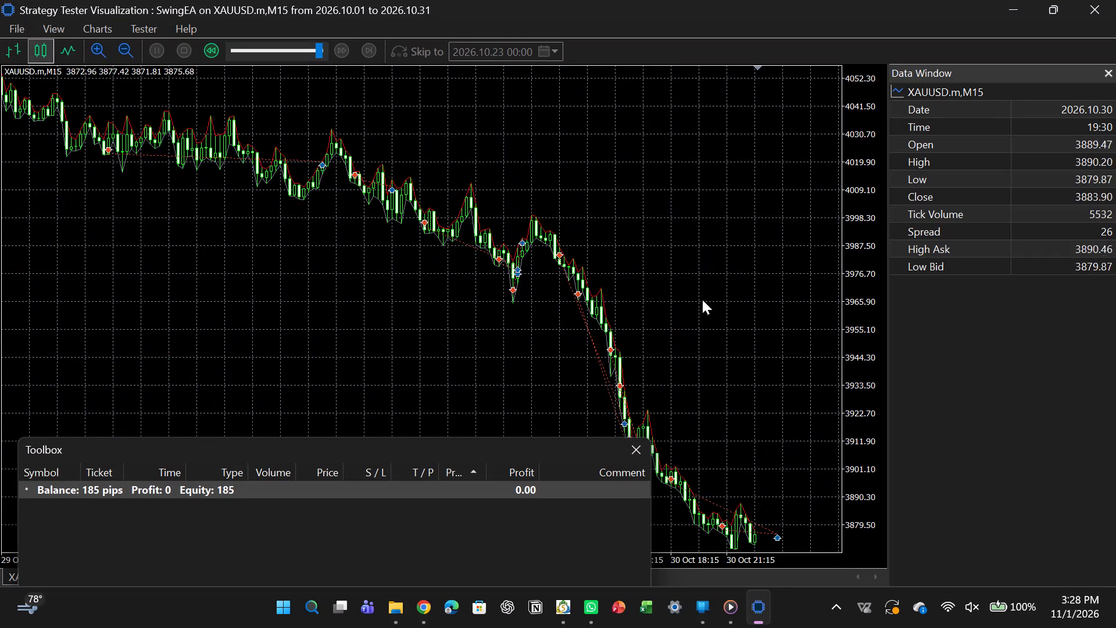
{"action": "scroll", "coordinate": [741, 335], "scroll_direction": "up", "scroll_amount": 1}
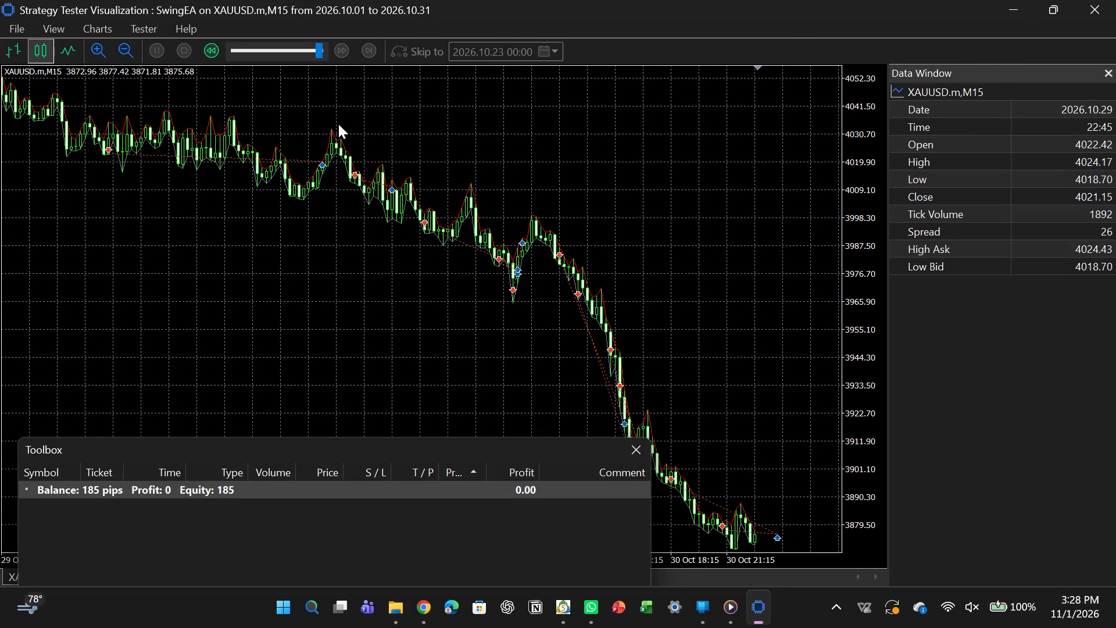
{"action": "left_click", "coordinate": [20, 25]}
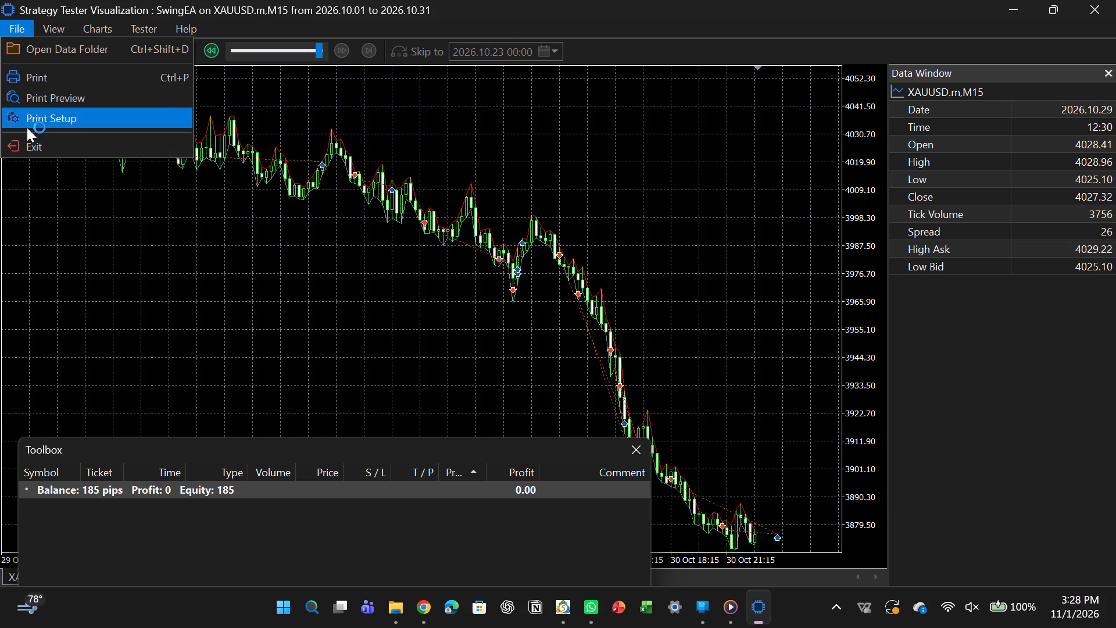
{"action": "left_click", "coordinate": [30, 147]}
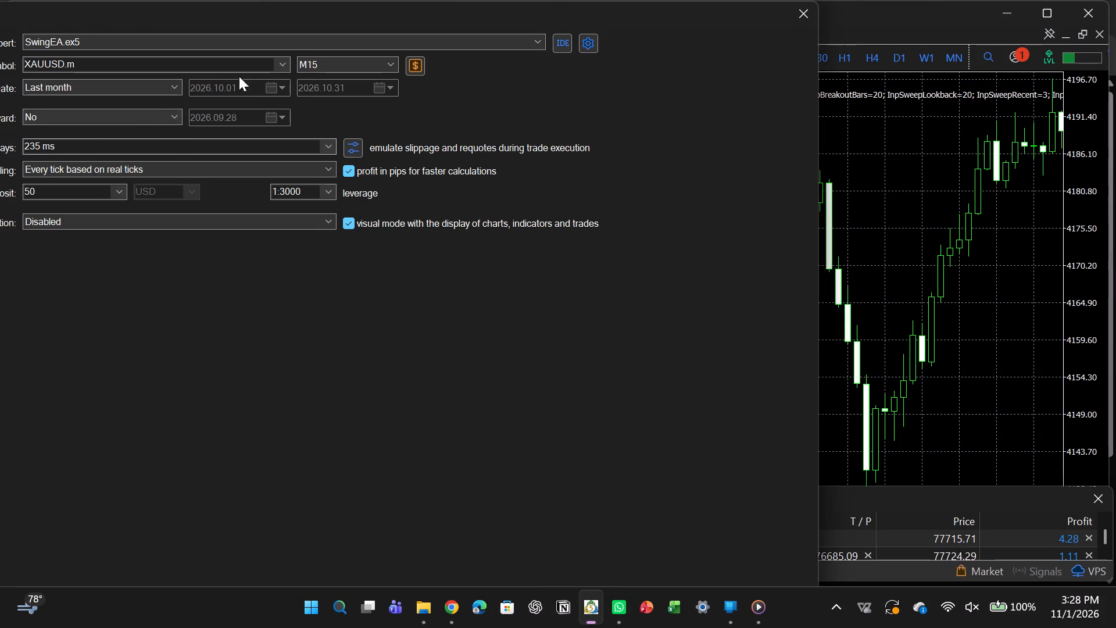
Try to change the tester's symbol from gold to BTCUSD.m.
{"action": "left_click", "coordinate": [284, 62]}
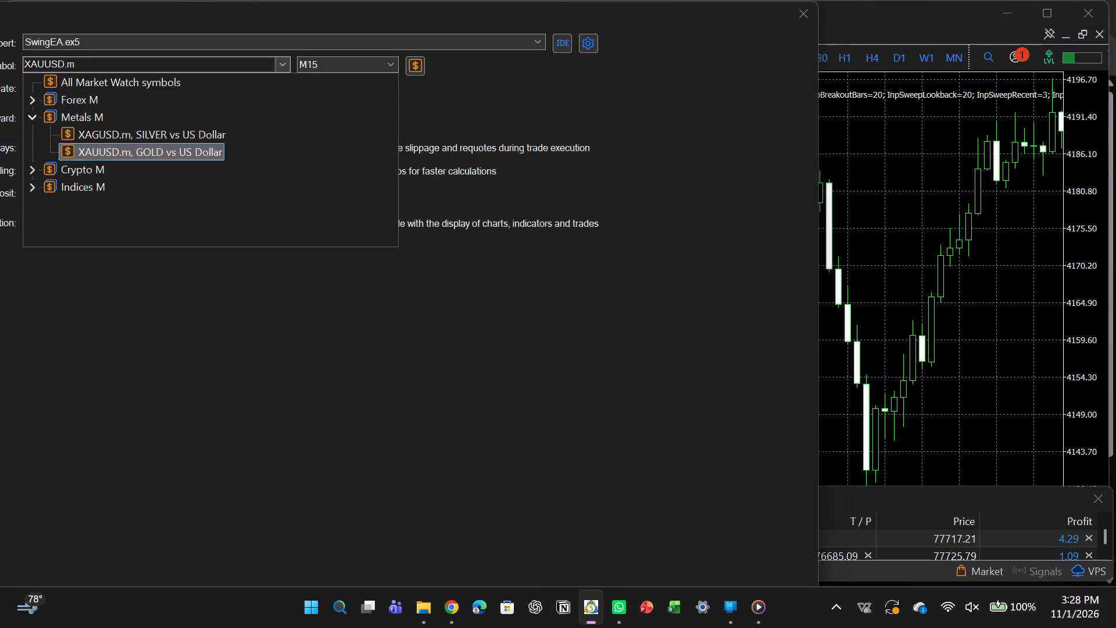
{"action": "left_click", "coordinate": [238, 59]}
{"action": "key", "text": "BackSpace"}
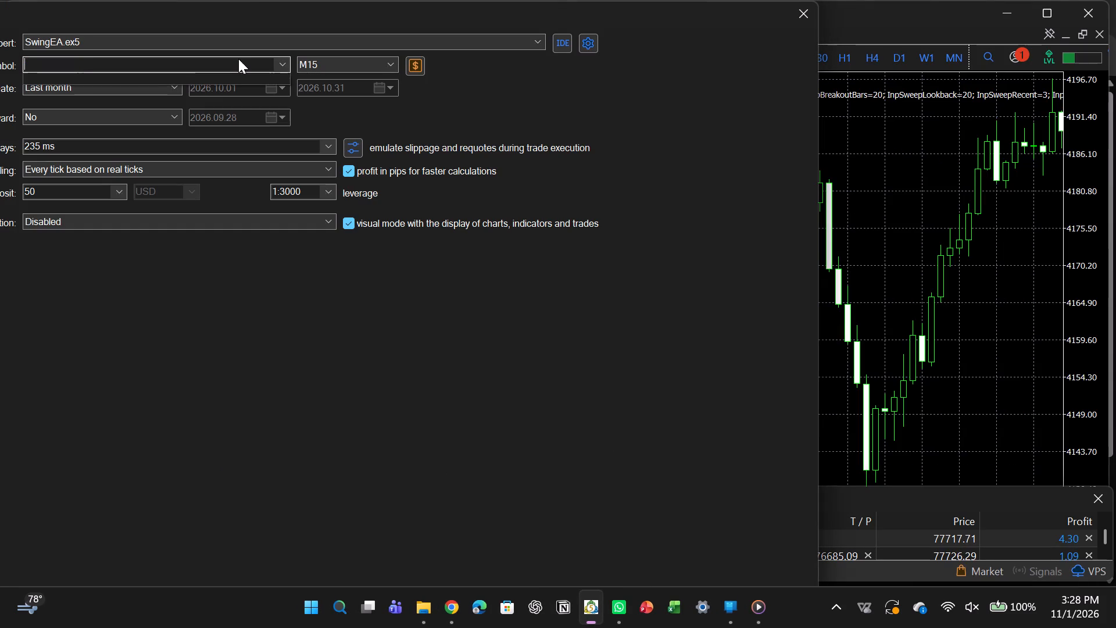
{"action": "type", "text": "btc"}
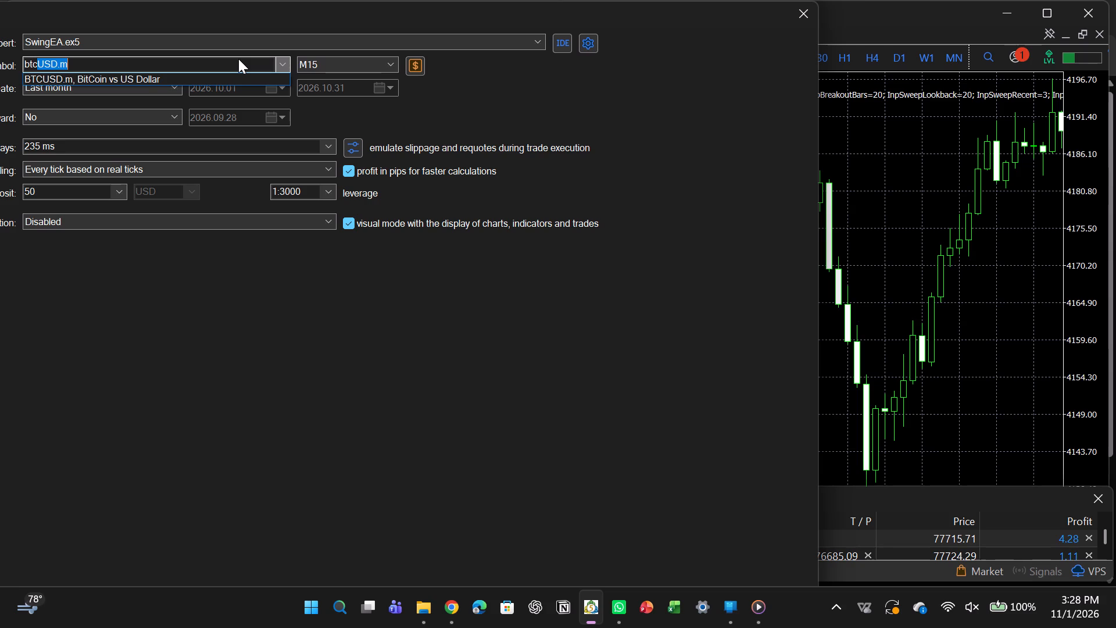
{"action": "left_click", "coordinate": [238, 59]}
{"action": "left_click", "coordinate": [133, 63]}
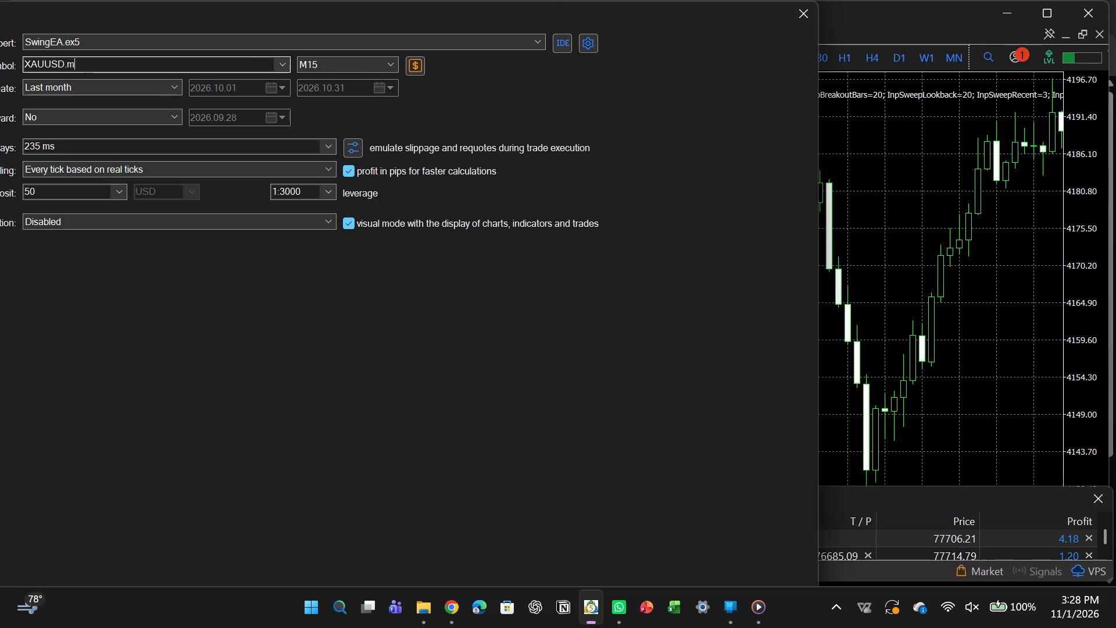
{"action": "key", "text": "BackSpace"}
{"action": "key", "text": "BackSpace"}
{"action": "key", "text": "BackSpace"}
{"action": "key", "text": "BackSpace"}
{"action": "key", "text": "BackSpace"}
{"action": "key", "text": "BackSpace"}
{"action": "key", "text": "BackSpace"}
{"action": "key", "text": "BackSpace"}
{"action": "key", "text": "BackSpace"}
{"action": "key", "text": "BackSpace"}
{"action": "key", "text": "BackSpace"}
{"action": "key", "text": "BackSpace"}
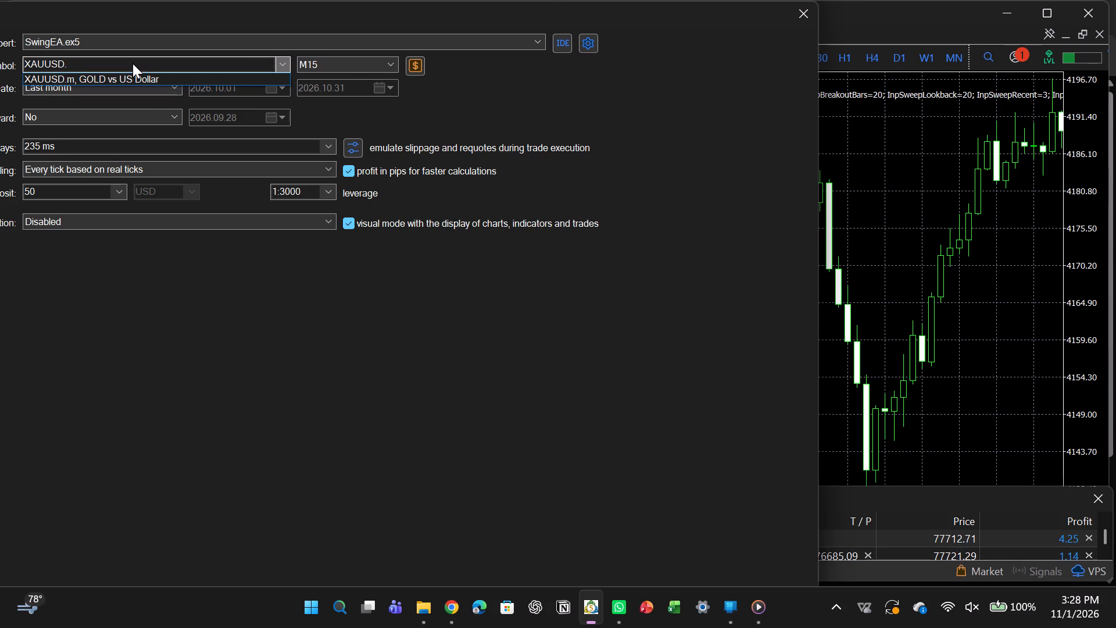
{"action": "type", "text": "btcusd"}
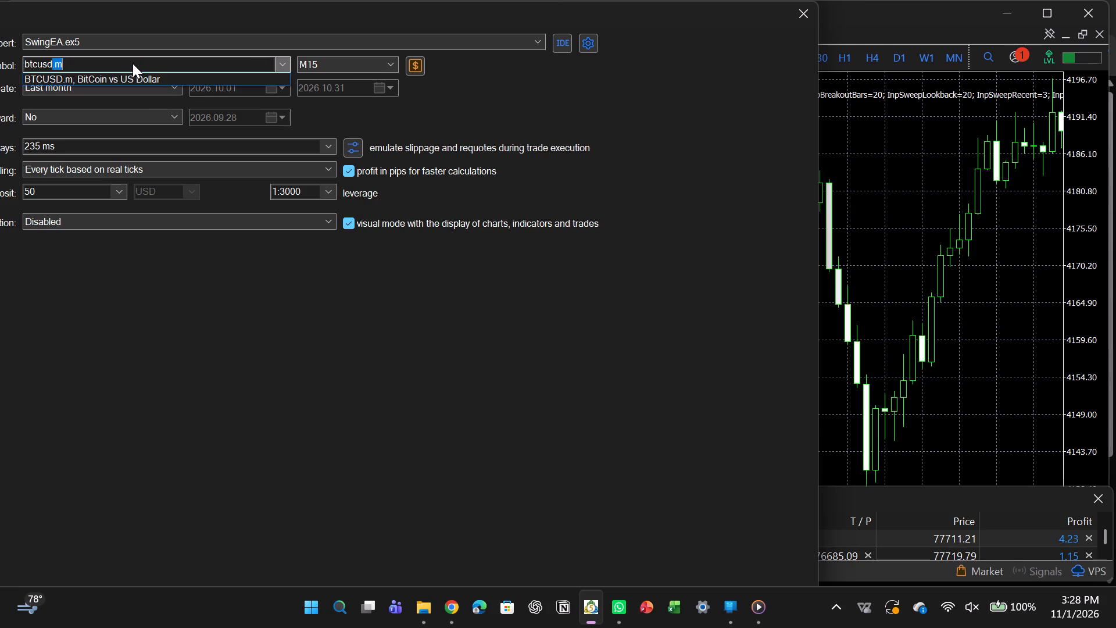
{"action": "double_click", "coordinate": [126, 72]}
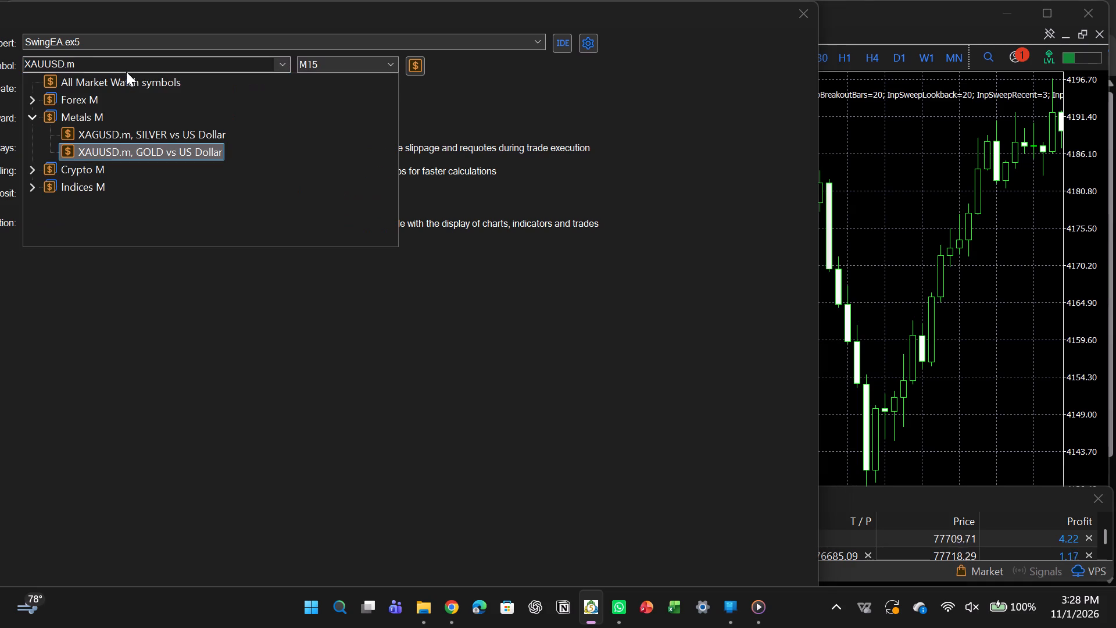
Replace the tester's symbol with BTCUSD.m, BitCoin vs US Dollar.
{"action": "left_click", "coordinate": [92, 70]}
{"action": "double_click", "coordinate": [92, 70]}
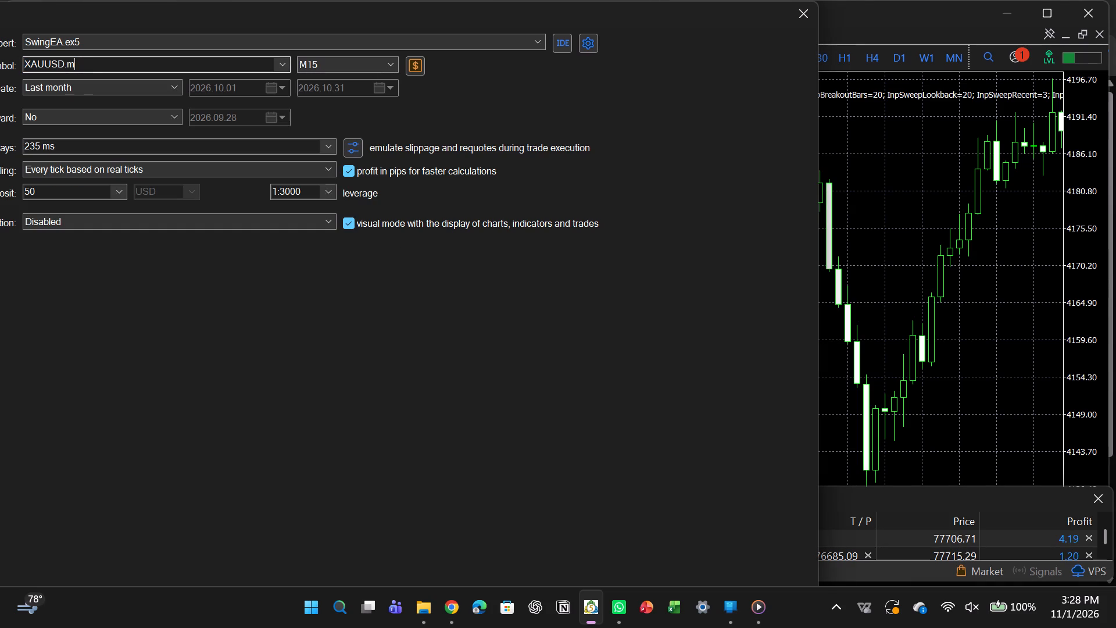
{"action": "key", "text": "BackSpace"}
{"action": "key", "text": "BackSpace"}
{"action": "key", "text": "BackSpace"}
{"action": "key", "text": "BackSpace"}
{"action": "key", "text": "BackSpace"}
{"action": "key", "text": "BackSpace"}
{"action": "key", "text": "BackSpace"}
{"action": "key", "text": "BackSpace"}
{"action": "key", "text": "BackSpace"}
{"action": "key", "text": "BackSpace"}
{"action": "key", "text": "BackSpace"}
{"action": "key", "text": "BackSpace"}
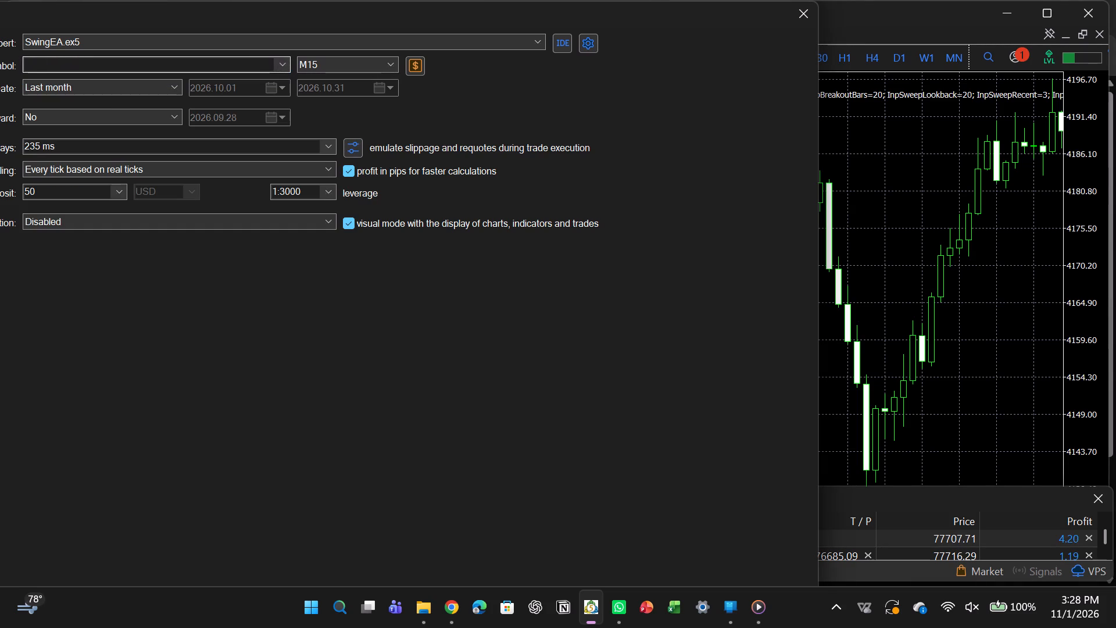
{"action": "type", "text": "btcusd"}
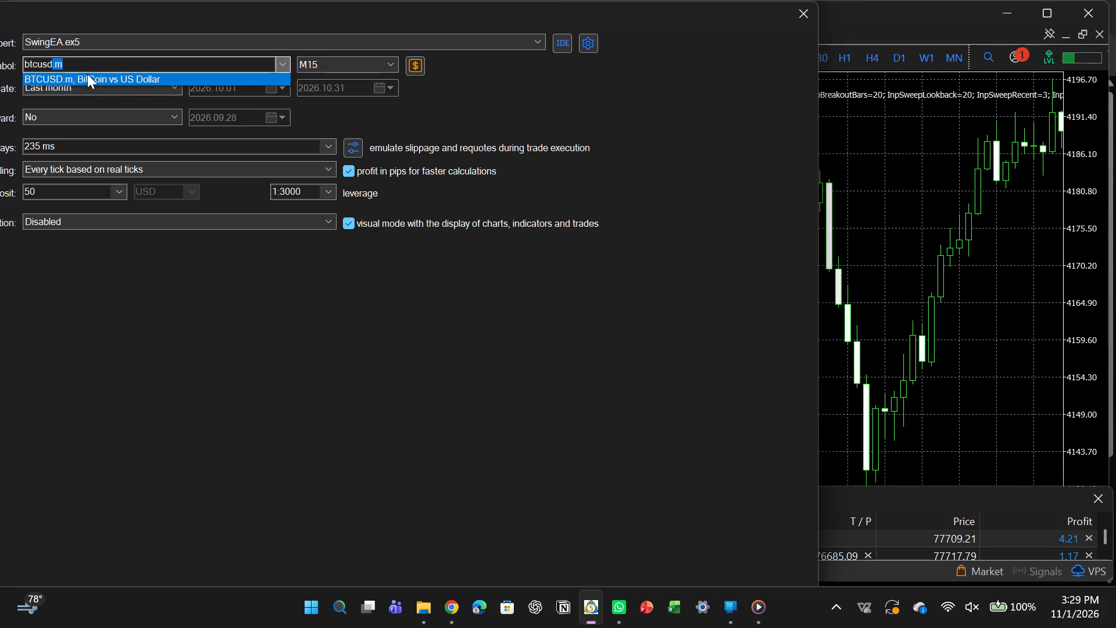
{"action": "double_click", "coordinate": [87, 74]}
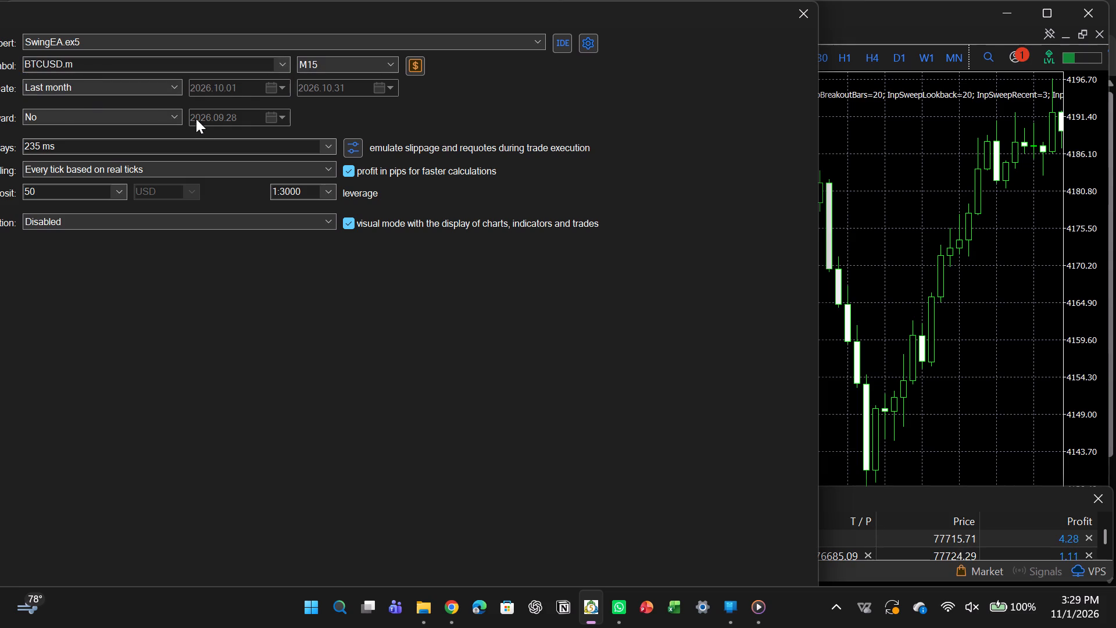
Set the test period to Last year and the deposit to 1000.
{"action": "left_click", "coordinate": [174, 86]}
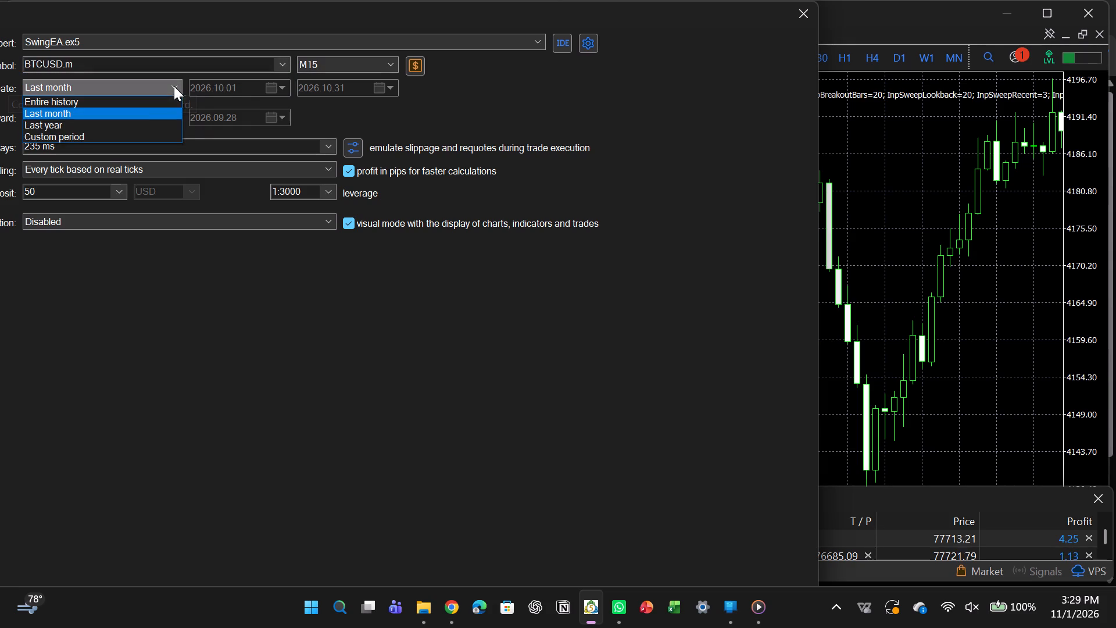
{"action": "left_click", "coordinate": [137, 120]}
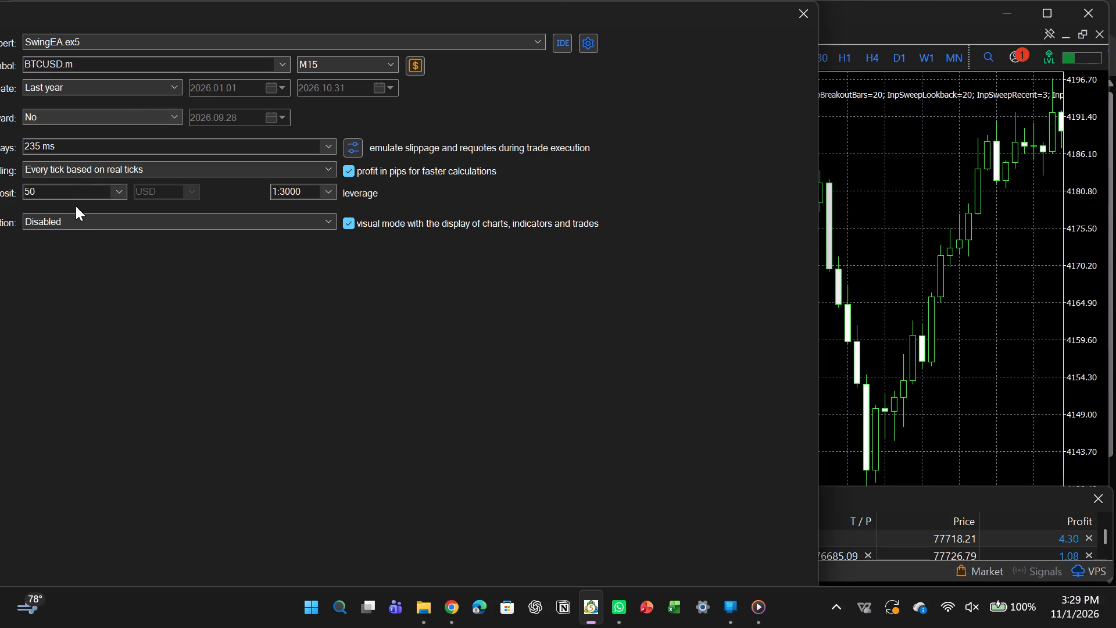
{"action": "double_click", "coordinate": [77, 194]}
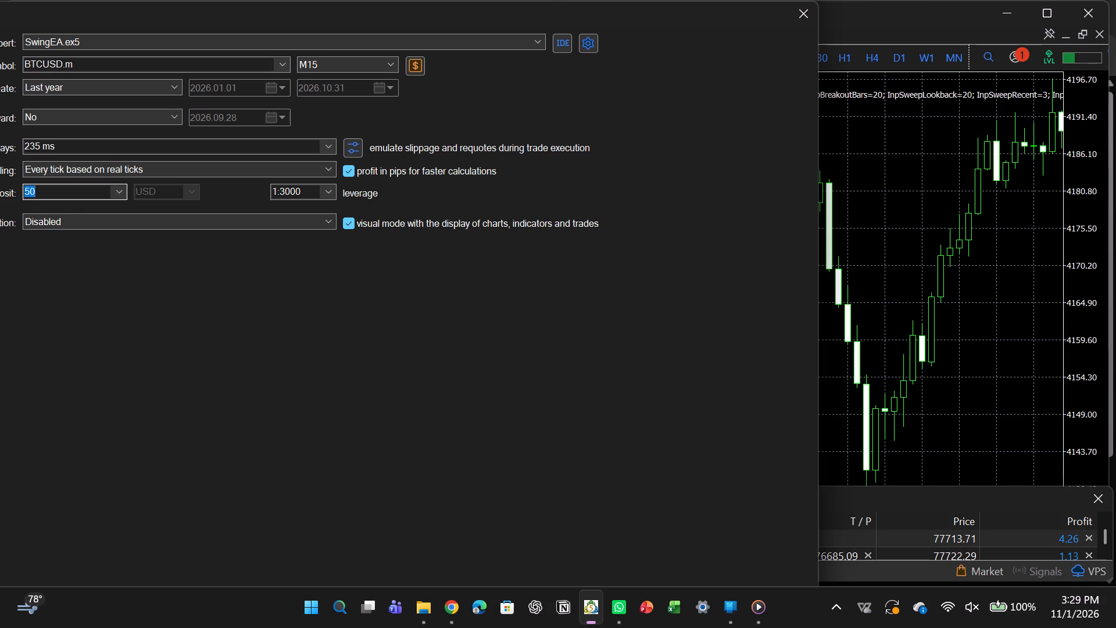
{"action": "key", "text": "BackSpace"}
{"action": "key", "text": "BackSpace"}
{"action": "type", "text": "1000"}
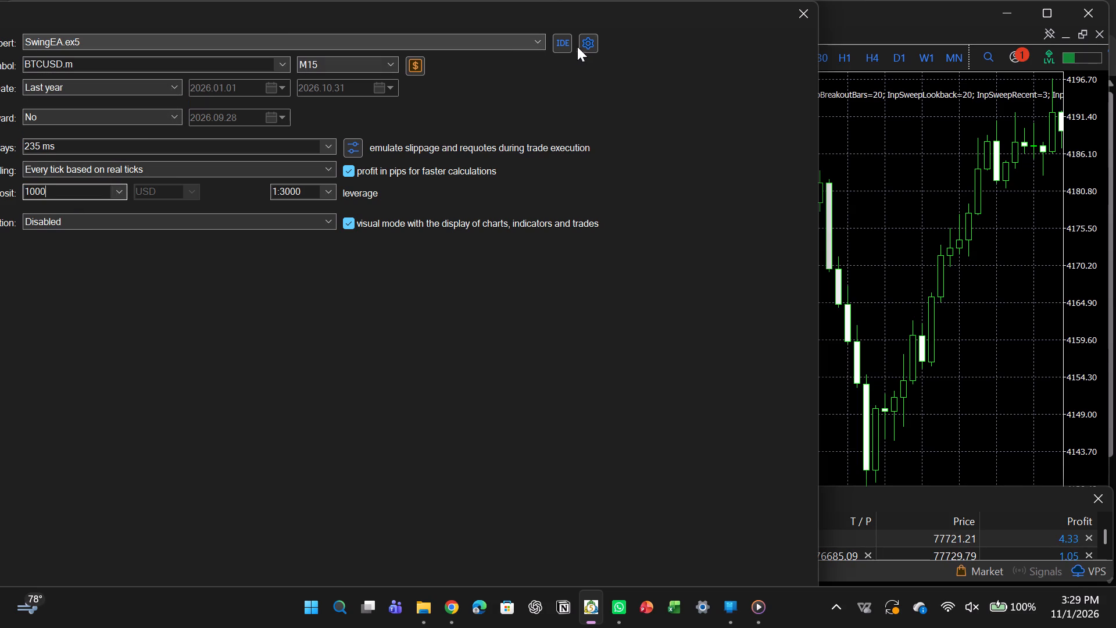
Start a single test of SwingEA on BTCUSD.m with the current settings.
{"action": "left_click", "coordinate": [584, 45]}
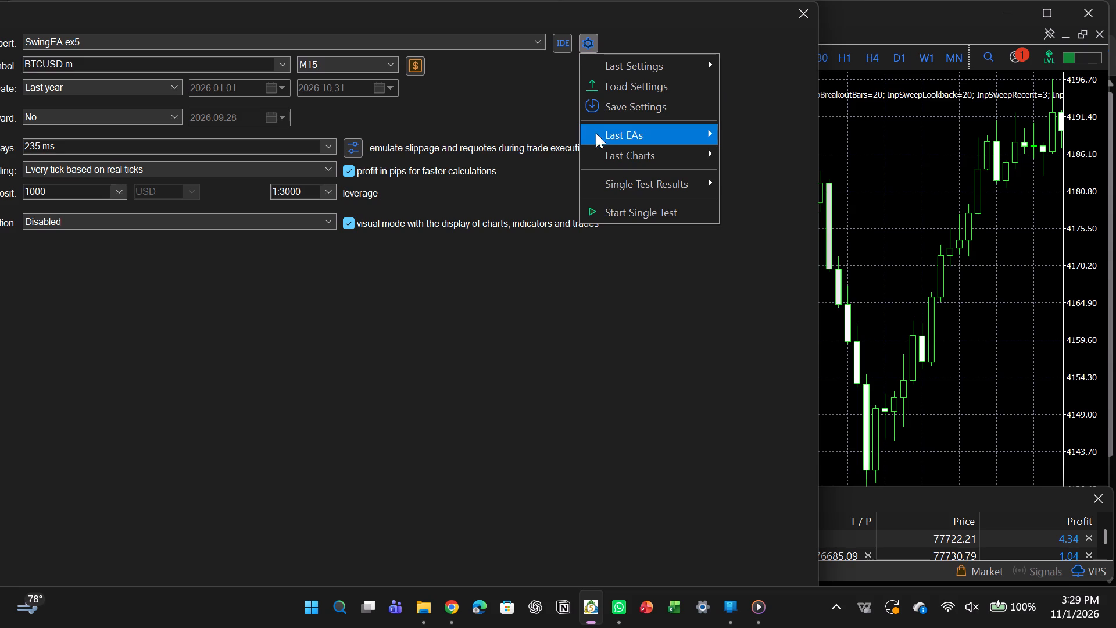
{"action": "left_click", "coordinate": [641, 209]}
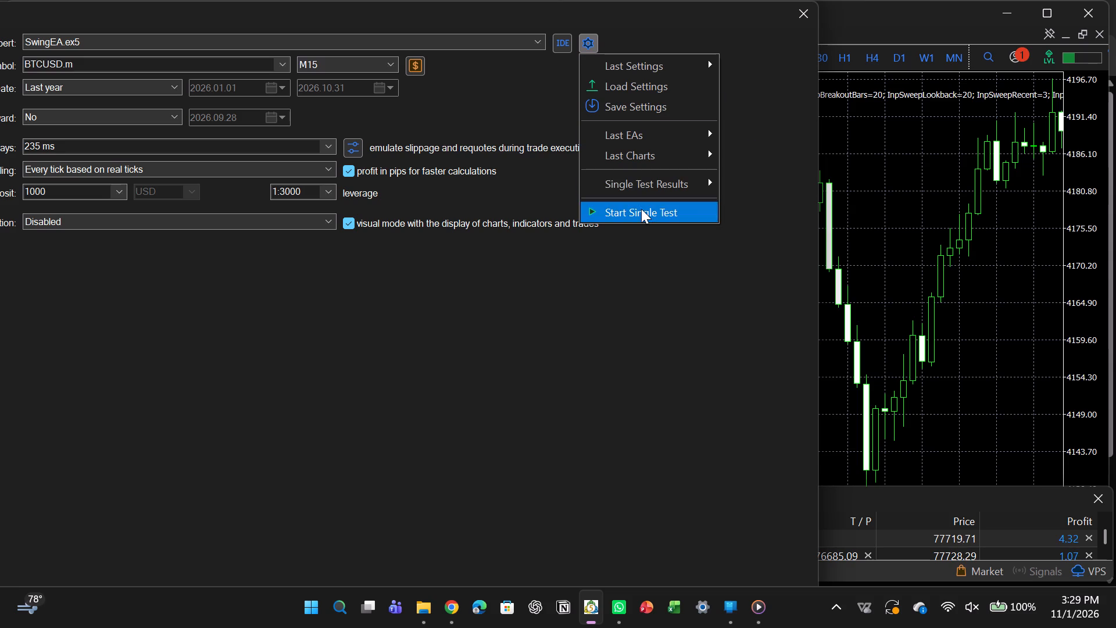
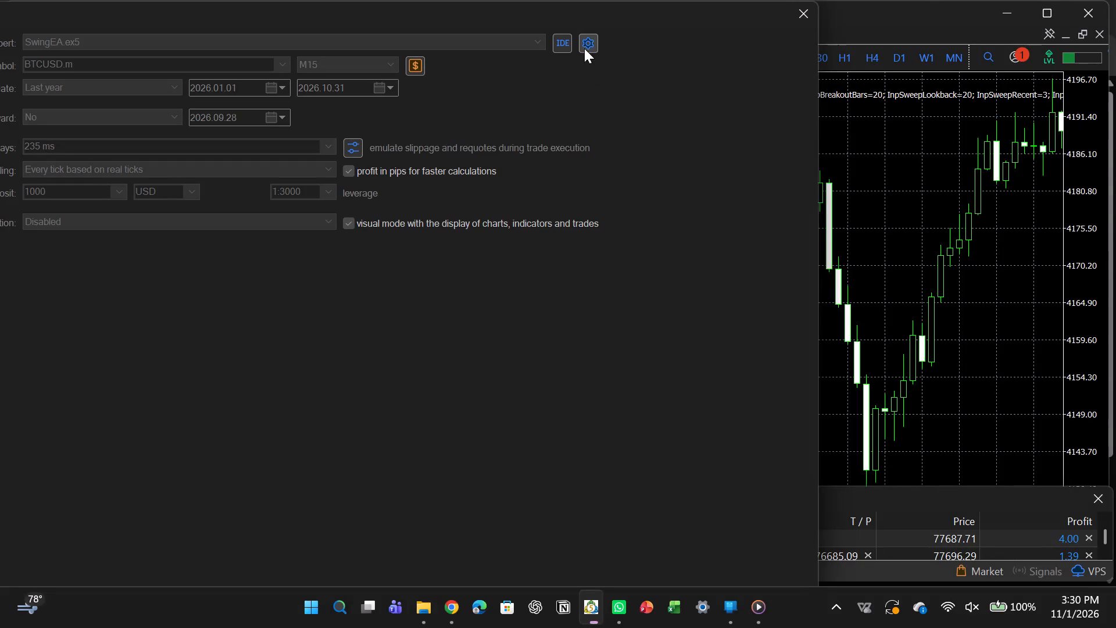
Stop the running single test of SwingEA on BTCUSD.m and start it again with the same settings.
{"action": "left_click", "coordinate": [584, 45]}
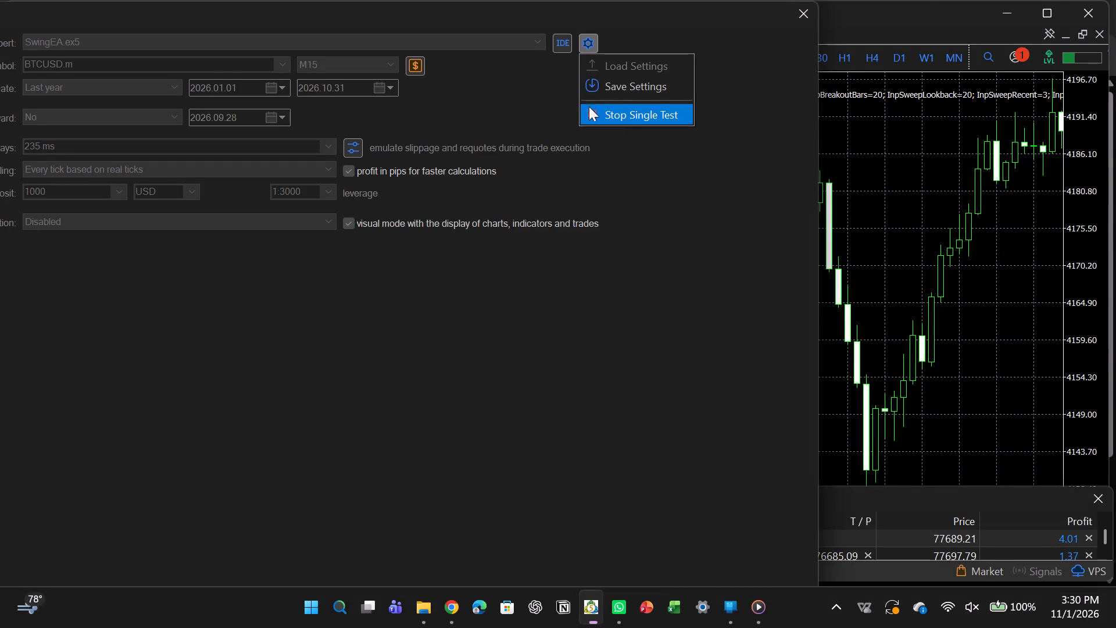
{"action": "left_click", "coordinate": [591, 106]}
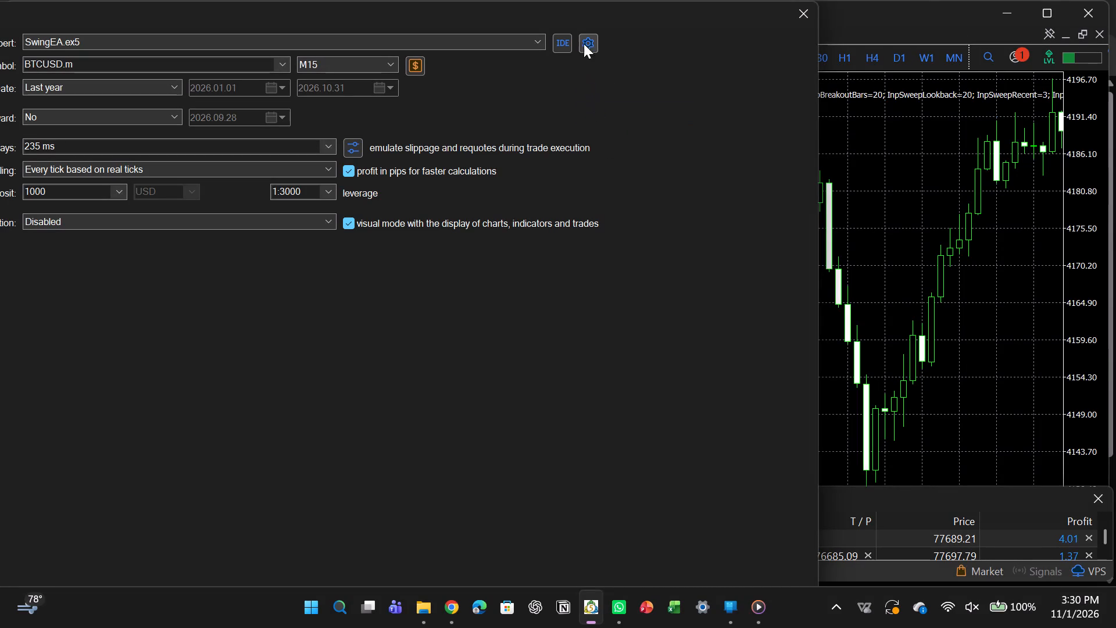
{"action": "left_click", "coordinate": [581, 42]}
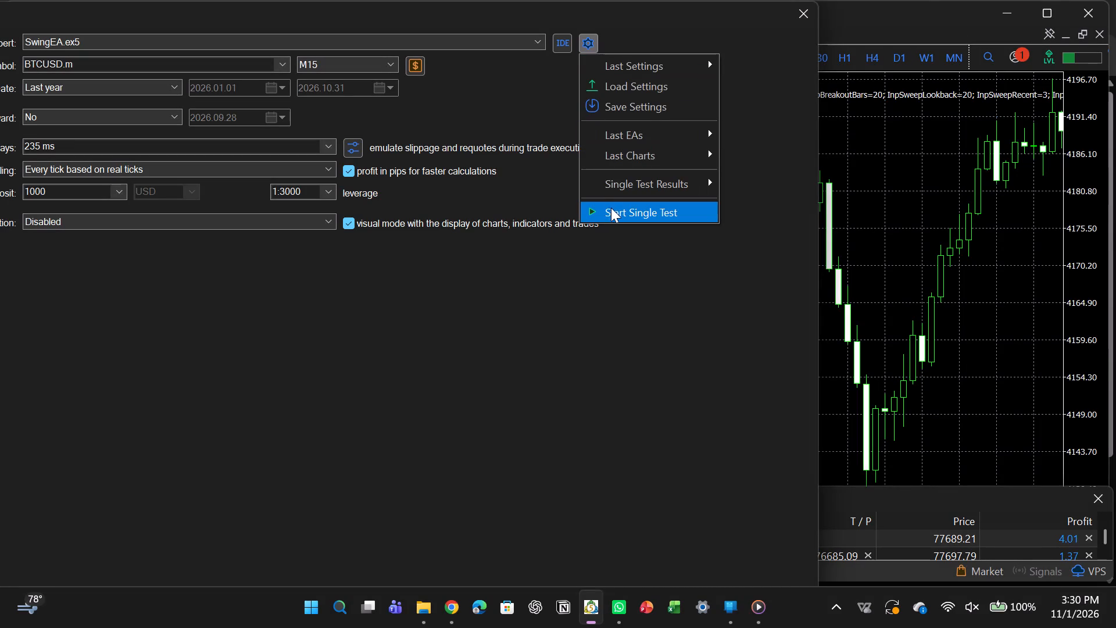
{"action": "left_click", "coordinate": [614, 208]}
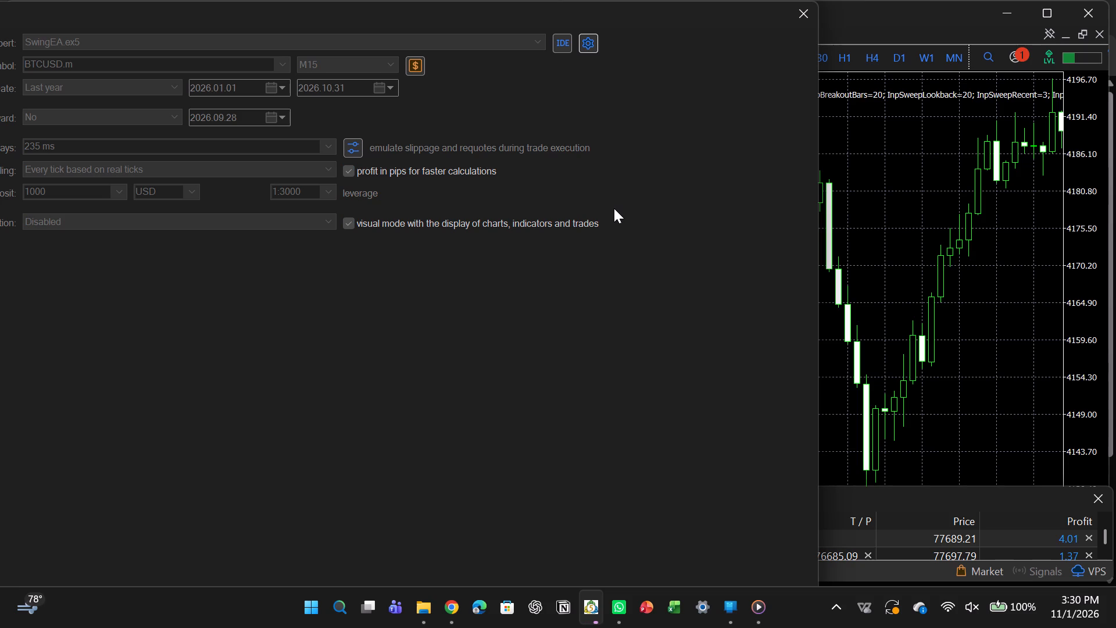
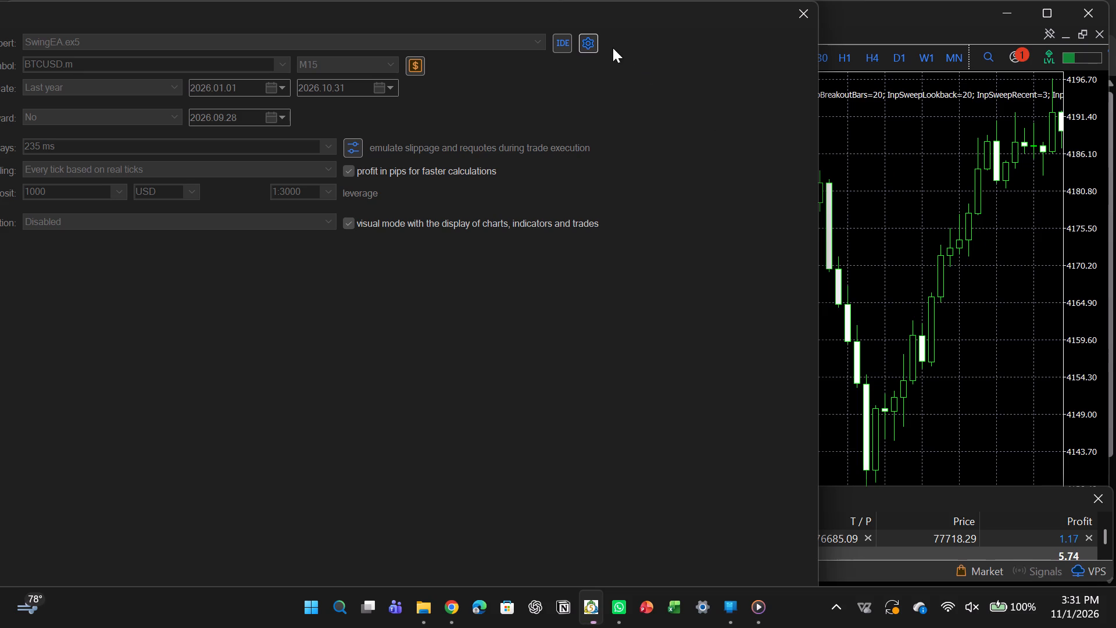
Stop the running single test of SwingEA on BTCUSD.m.
{"action": "left_click", "coordinate": [588, 40]}
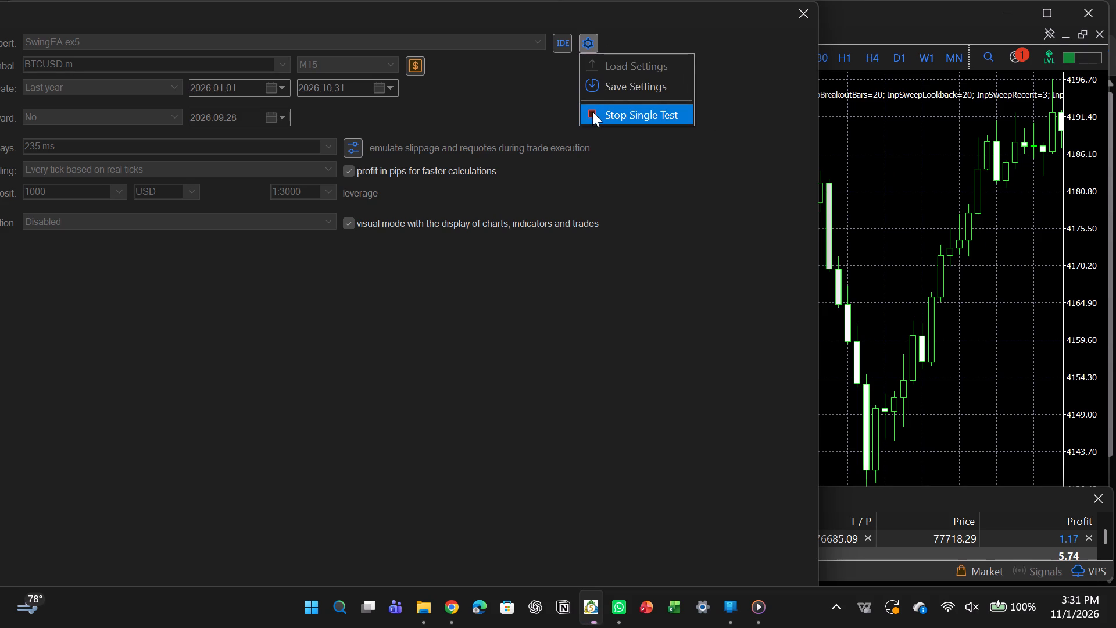
{"action": "left_click", "coordinate": [592, 112]}
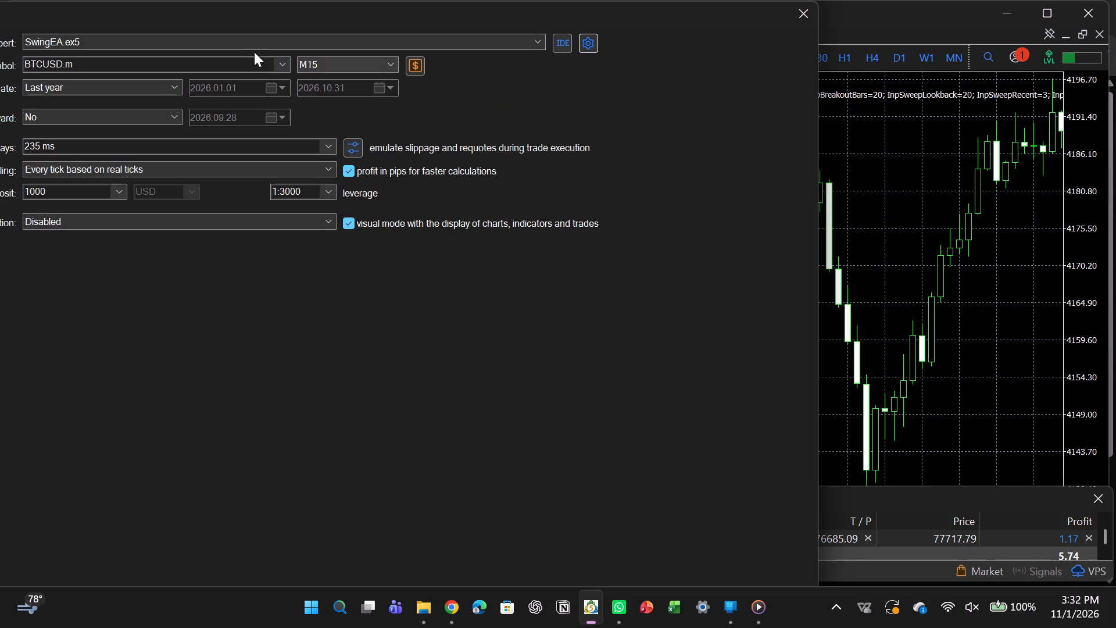
Set the tested symbol to US100.std and start the SwingEA single test, then start it once more with the same settings.
{"action": "left_click", "coordinate": [155, 59]}
{"action": "triple_click", "coordinate": [155, 59]}
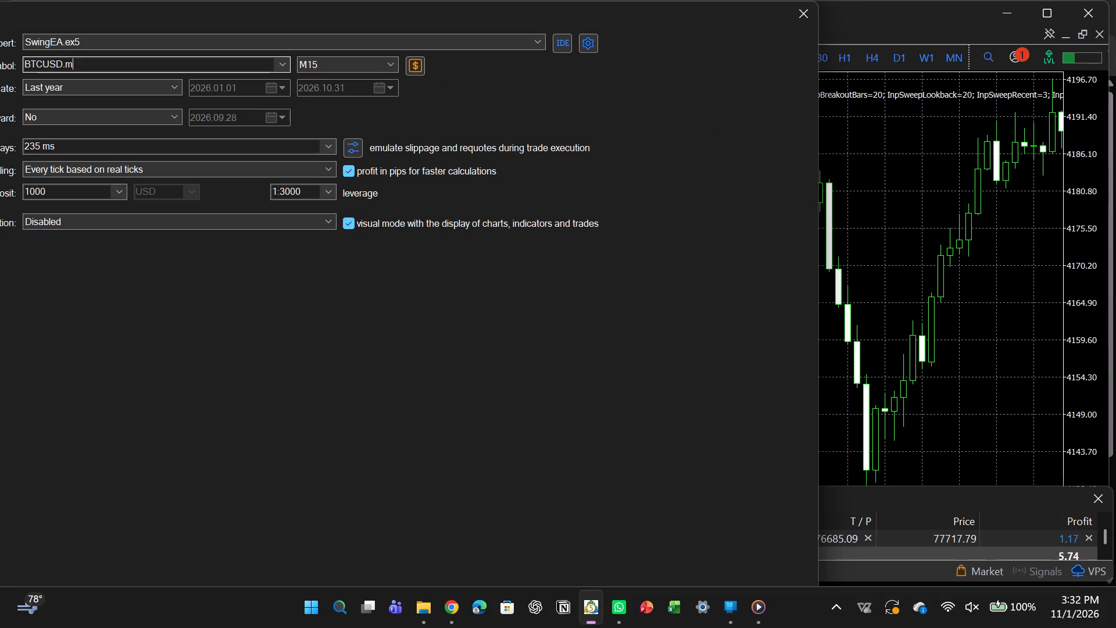
{"action": "key", "text": "BackSpace"}
{"action": "key", "text": "BackSpace"}
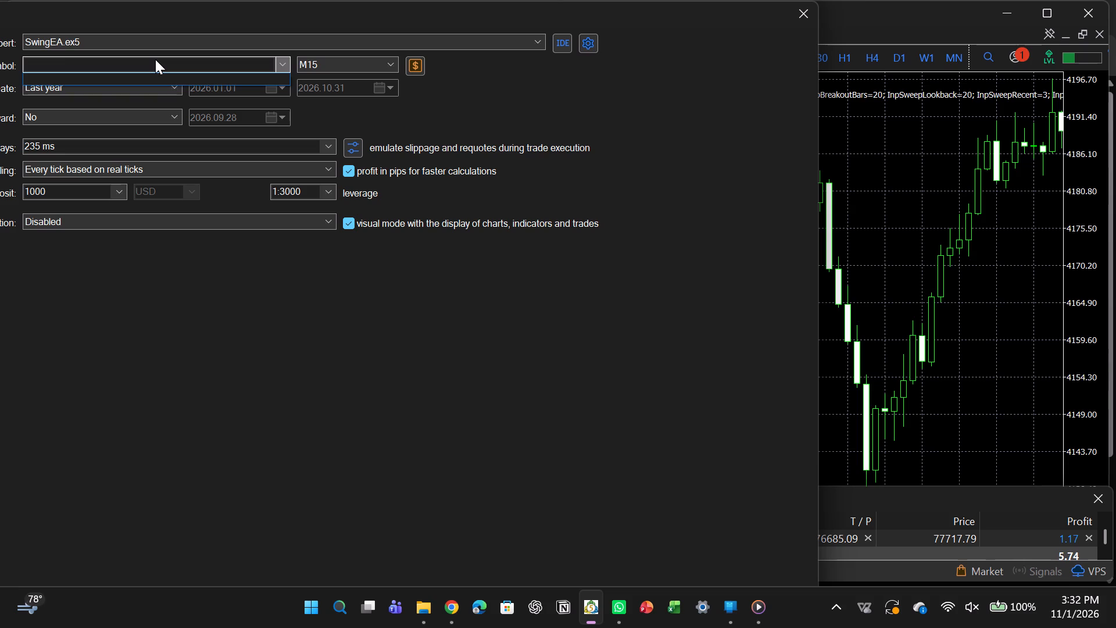
{"action": "type", "text": "us"}
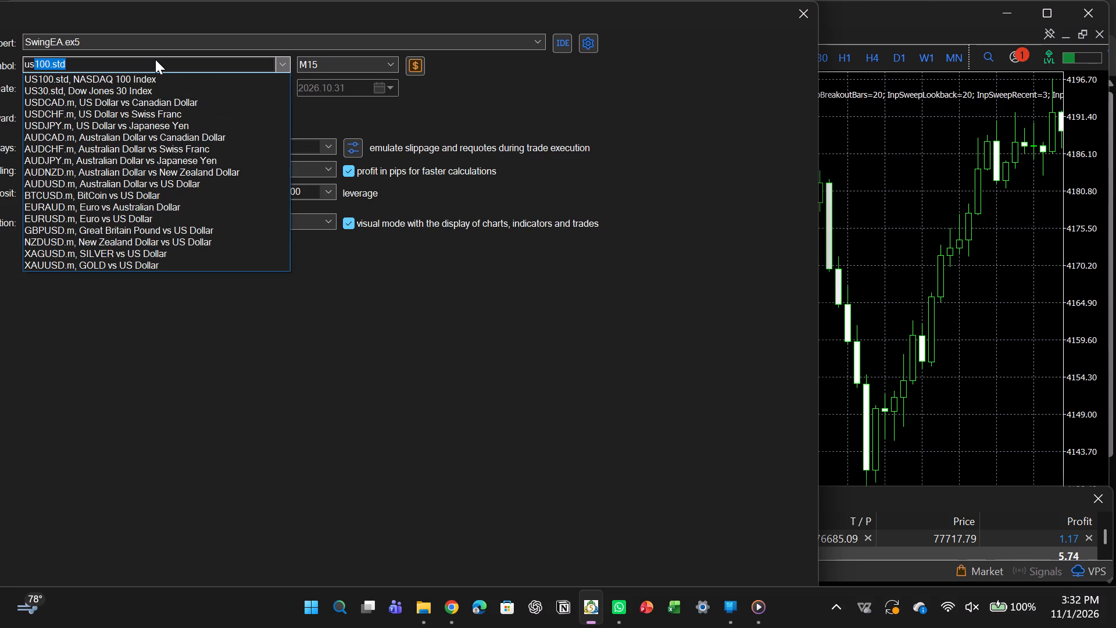
{"action": "double_click", "coordinate": [114, 76]}
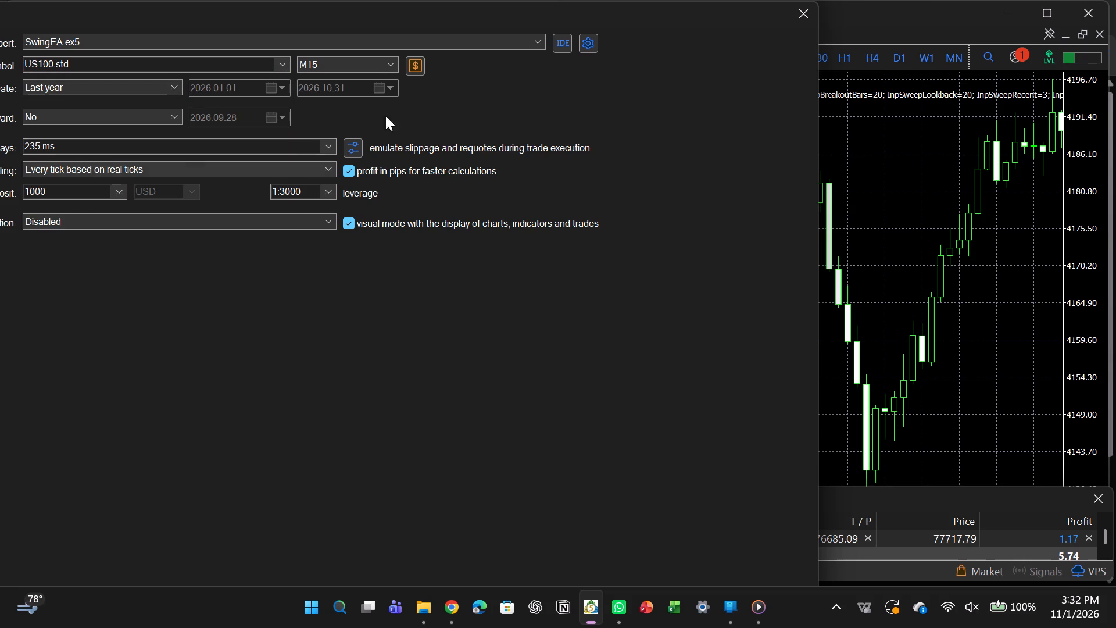
{"action": "left_click", "coordinate": [585, 41]}
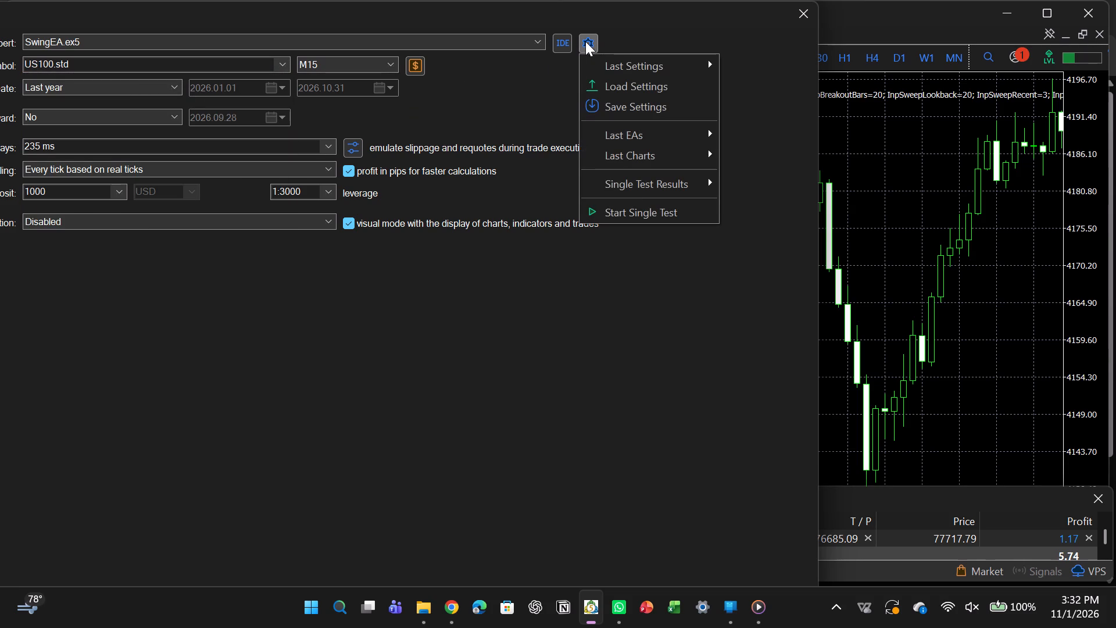
{"action": "left_click", "coordinate": [635, 214]}
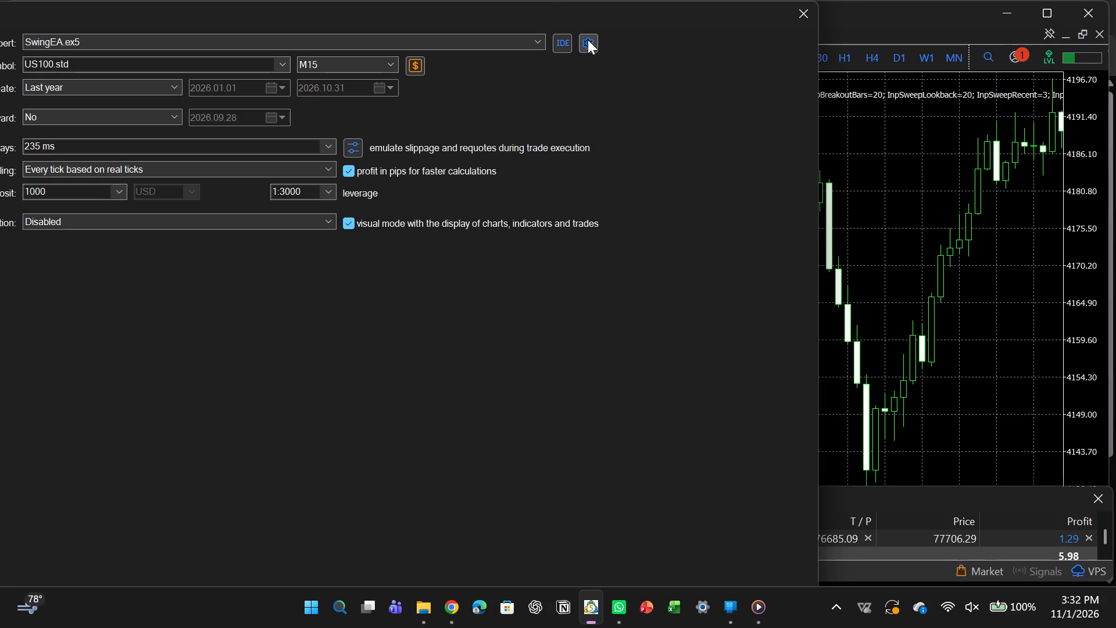
{"action": "left_click", "coordinate": [588, 40]}
{"action": "left_click", "coordinate": [650, 210]}
Set the tested symbol to XAUUSD.m and start the SwingEA single test over the last year, then start it once more.
{"action": "double_click", "coordinate": [184, 68]}
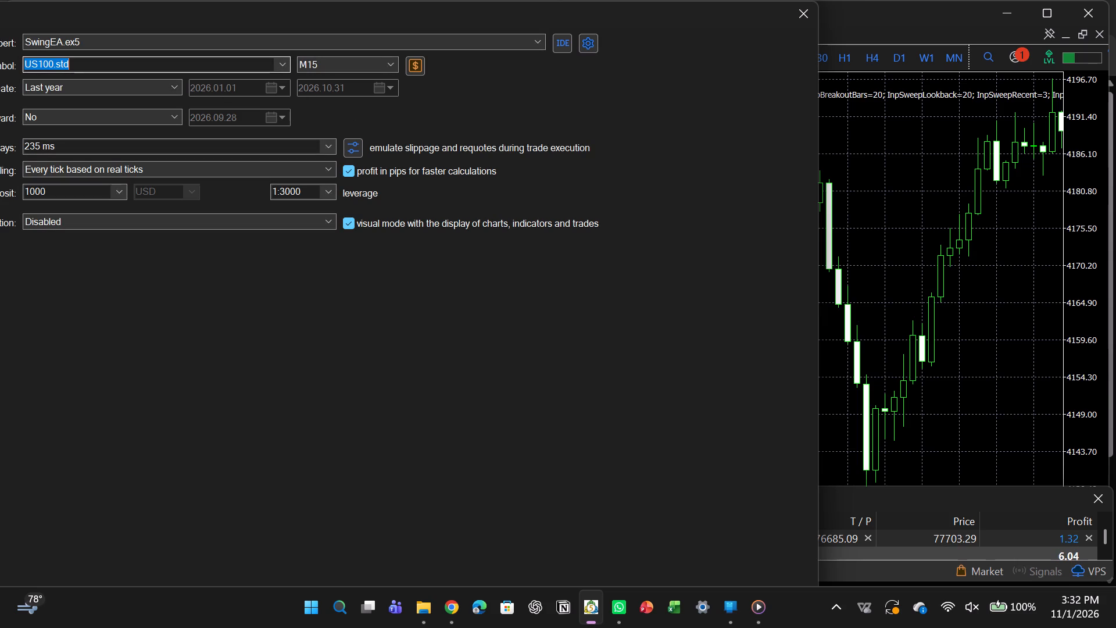
{"action": "key", "text": "BackSpace"}
{"action": "type", "text": "xa"}
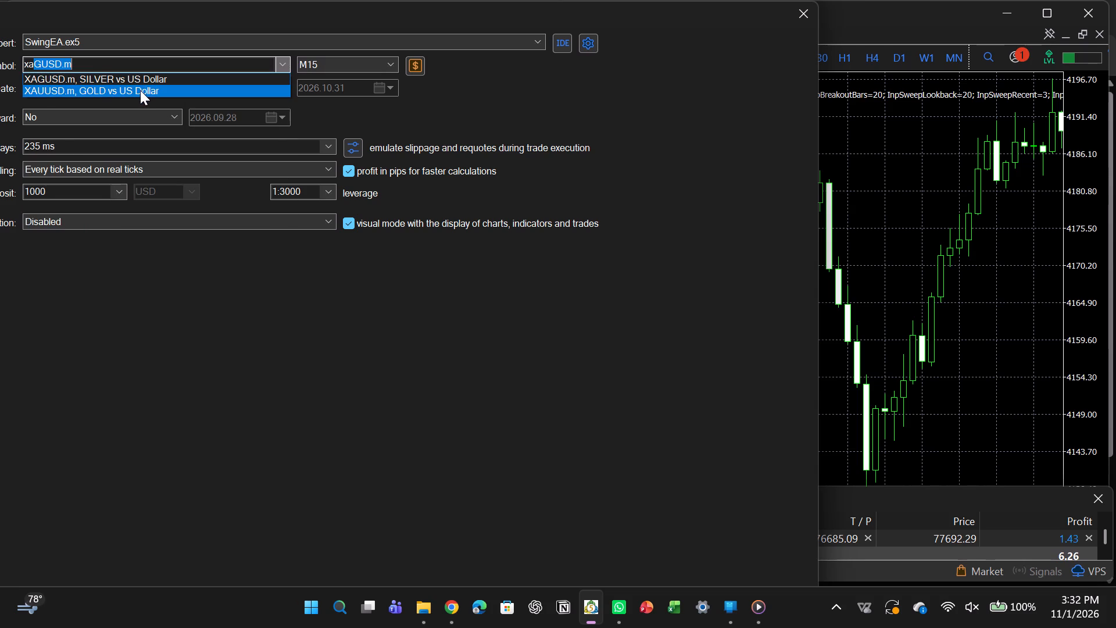
{"action": "double_click", "coordinate": [140, 88]}
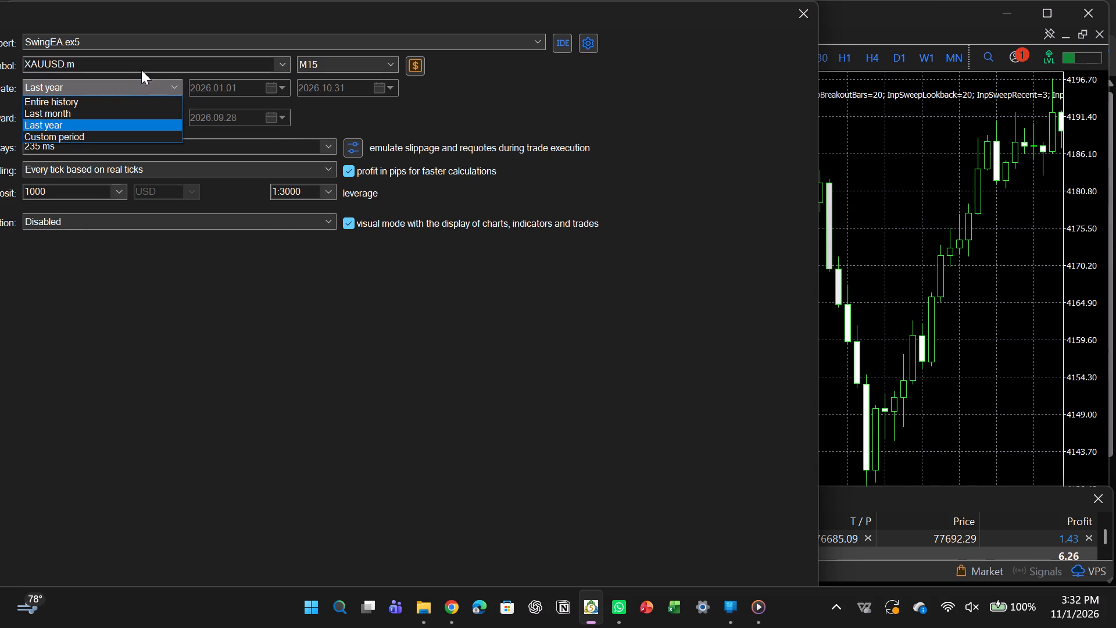
{"action": "left_click", "coordinate": [589, 42]}
{"action": "left_click", "coordinate": [589, 42]}
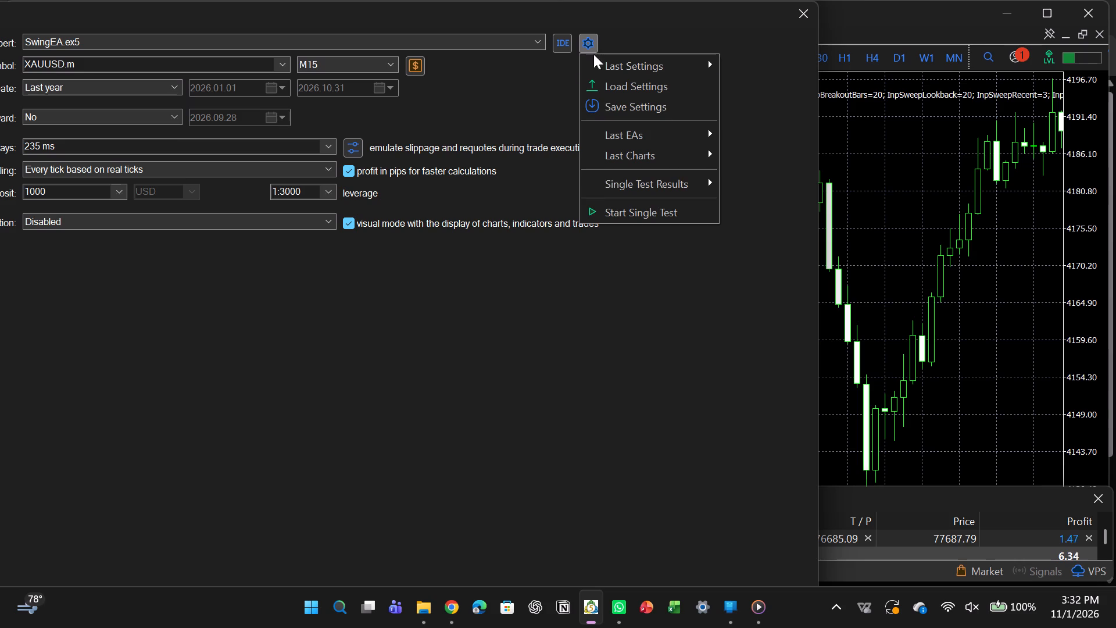
{"action": "left_click", "coordinate": [633, 209]}
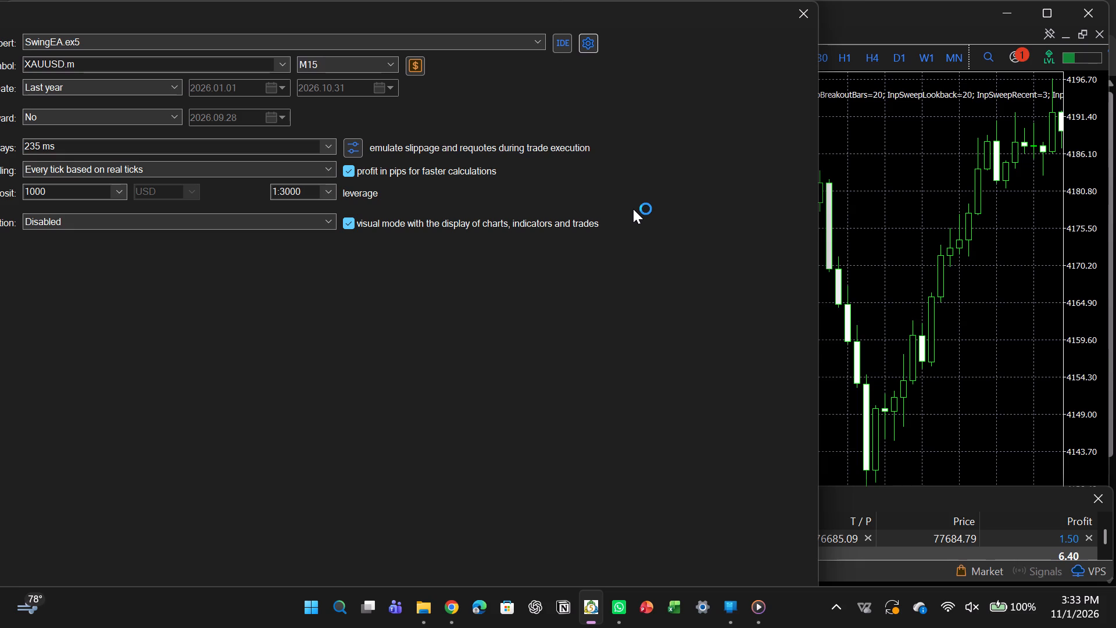
{"action": "left_click", "coordinate": [585, 42]}
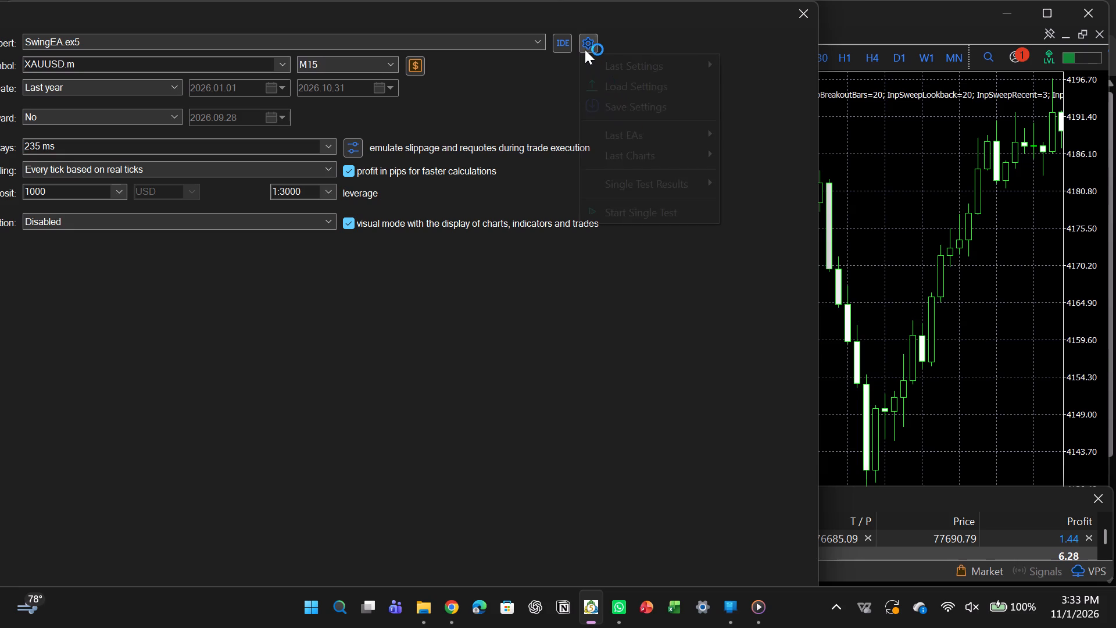
{"action": "left_click", "coordinate": [627, 209]}
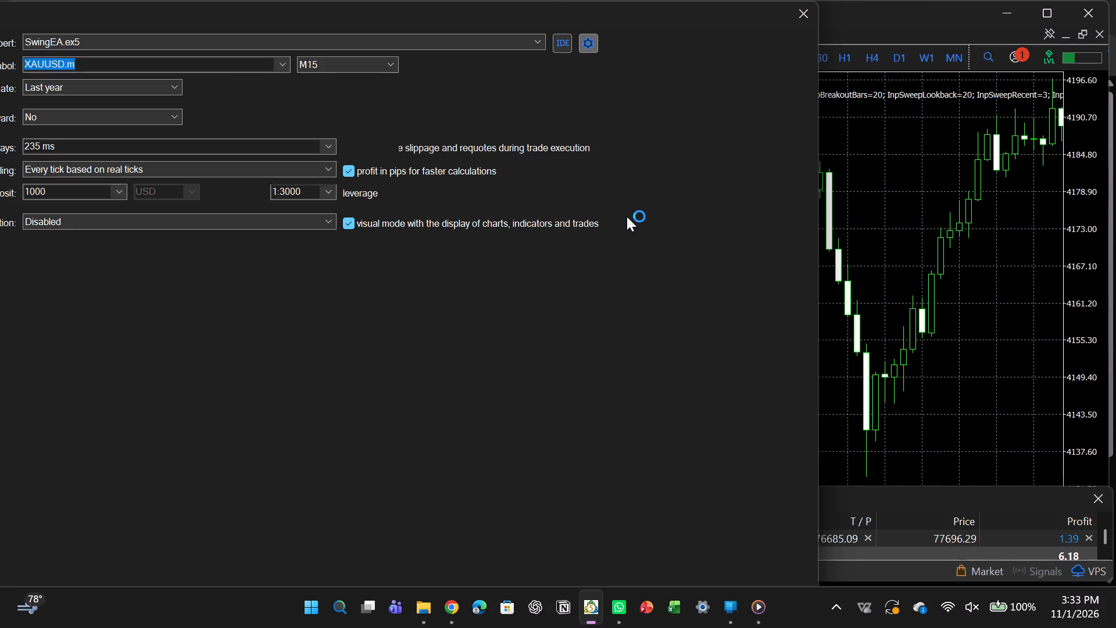
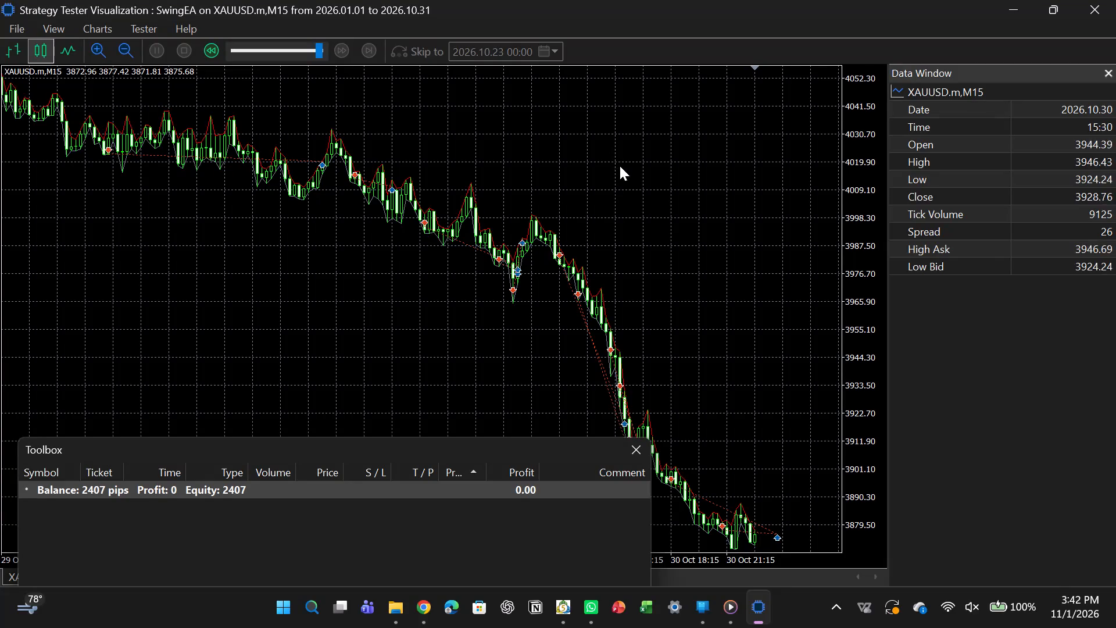
Exit the Strategy Tester Visualization window of the finished SwingEA test on XAUUSD.m.
{"action": "scroll", "coordinate": [624, 166], "scroll_direction": "up", "scroll_amount": 1}
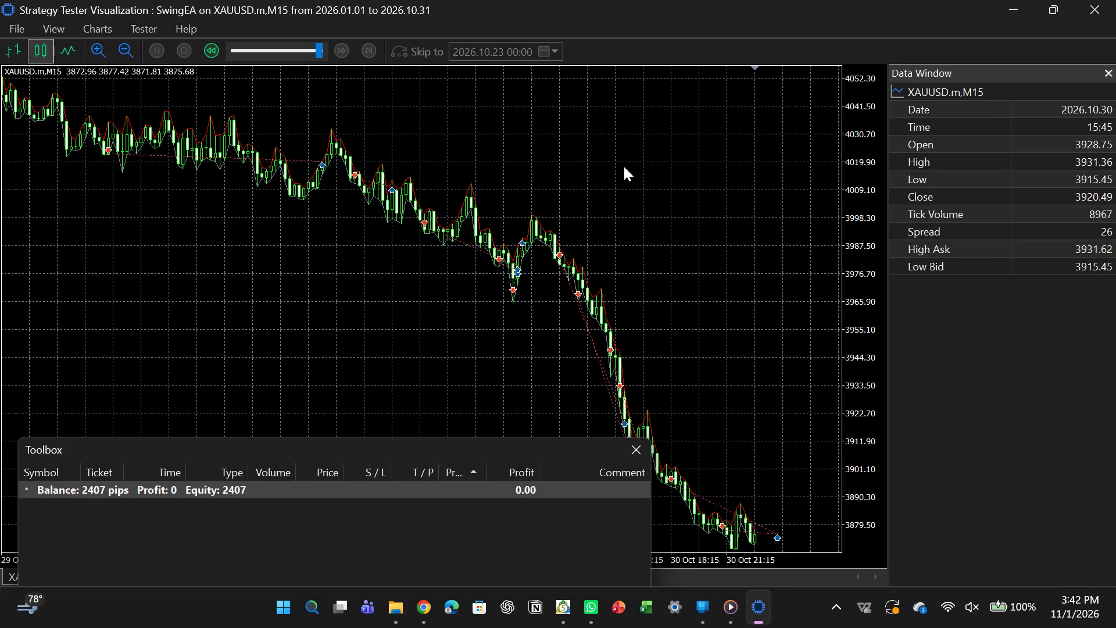
{"action": "scroll", "coordinate": [624, 166], "scroll_direction": "up", "scroll_amount": 1}
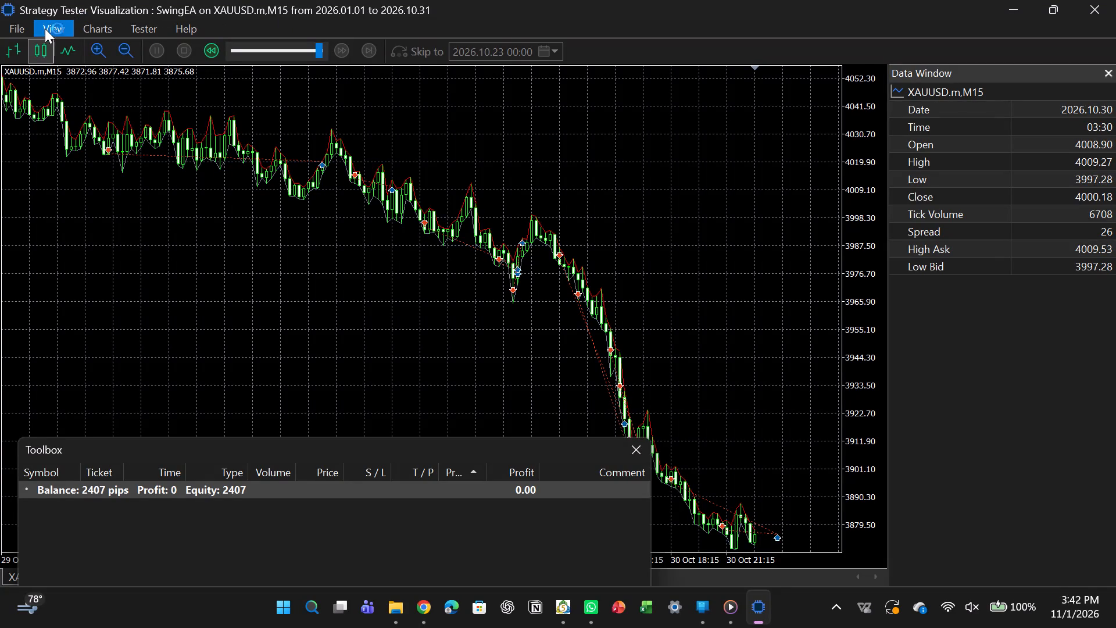
{"action": "left_click", "coordinate": [20, 29]}
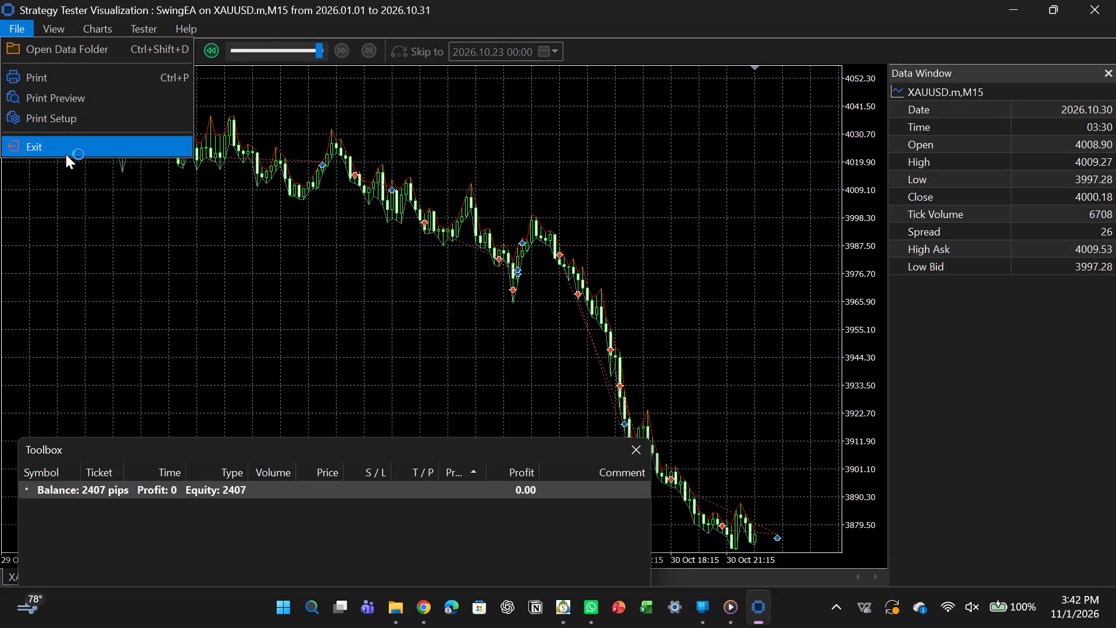
{"action": "left_click", "coordinate": [66, 147]}
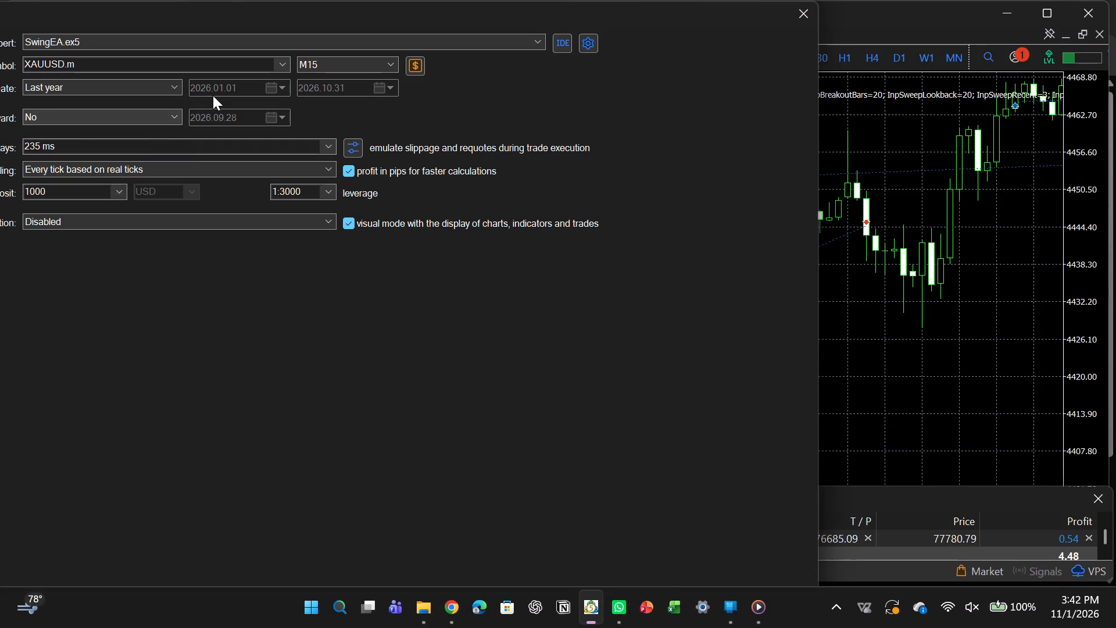
Set the test date range to Last month and start the SwingEA single test on XAUUSD.m, M15.
{"action": "left_click", "coordinate": [177, 85]}
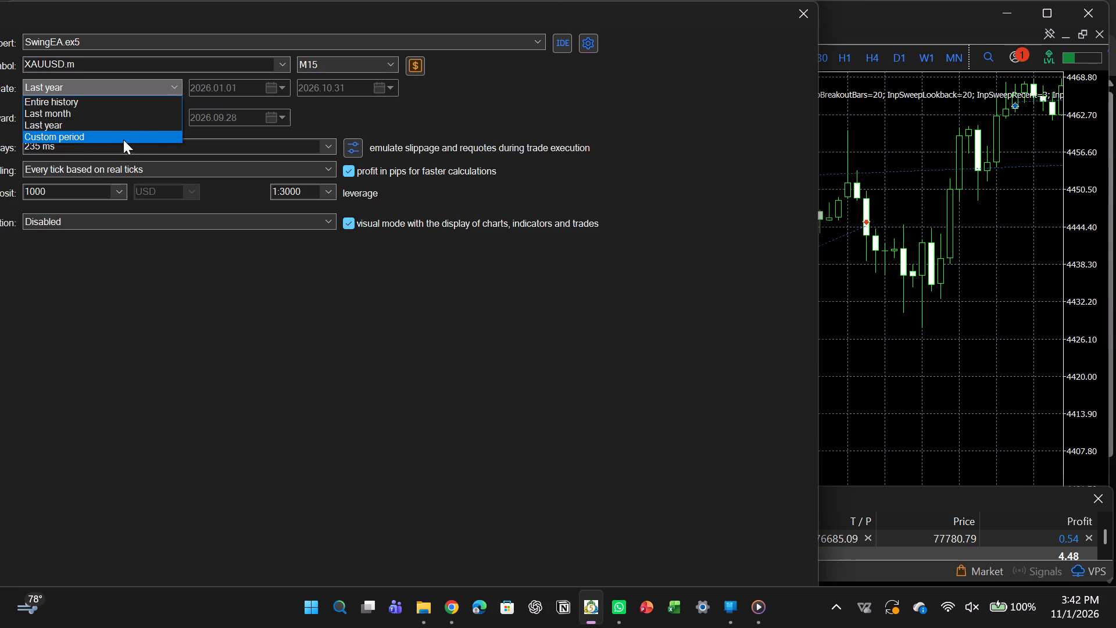
{"action": "left_click", "coordinate": [117, 119]}
{"action": "left_click", "coordinate": [117, 119]}
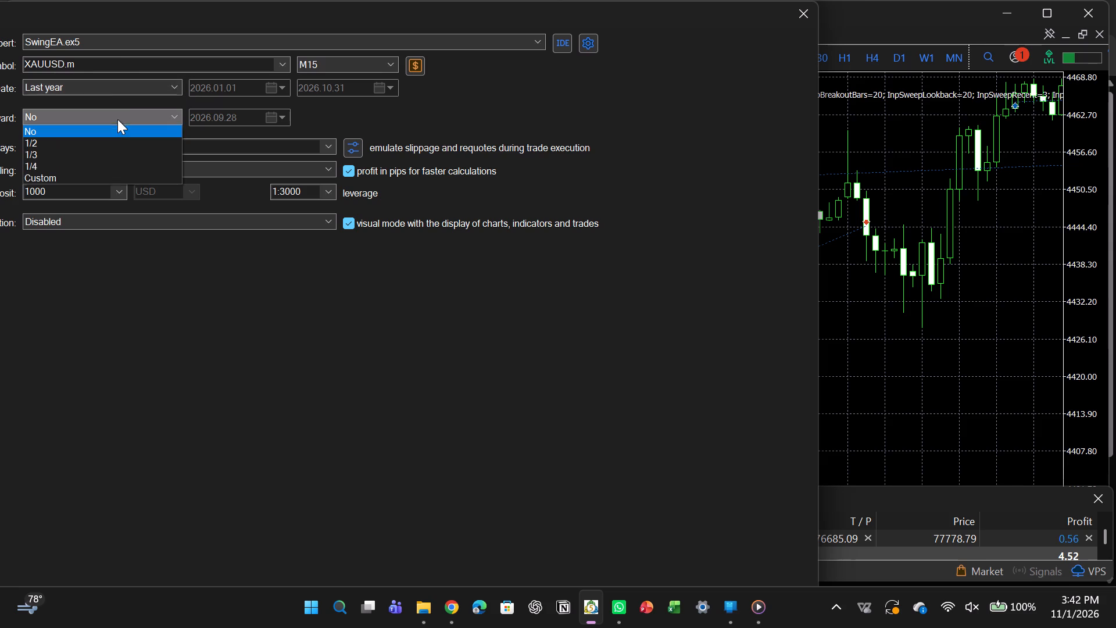
{"action": "left_click", "coordinate": [171, 87]}
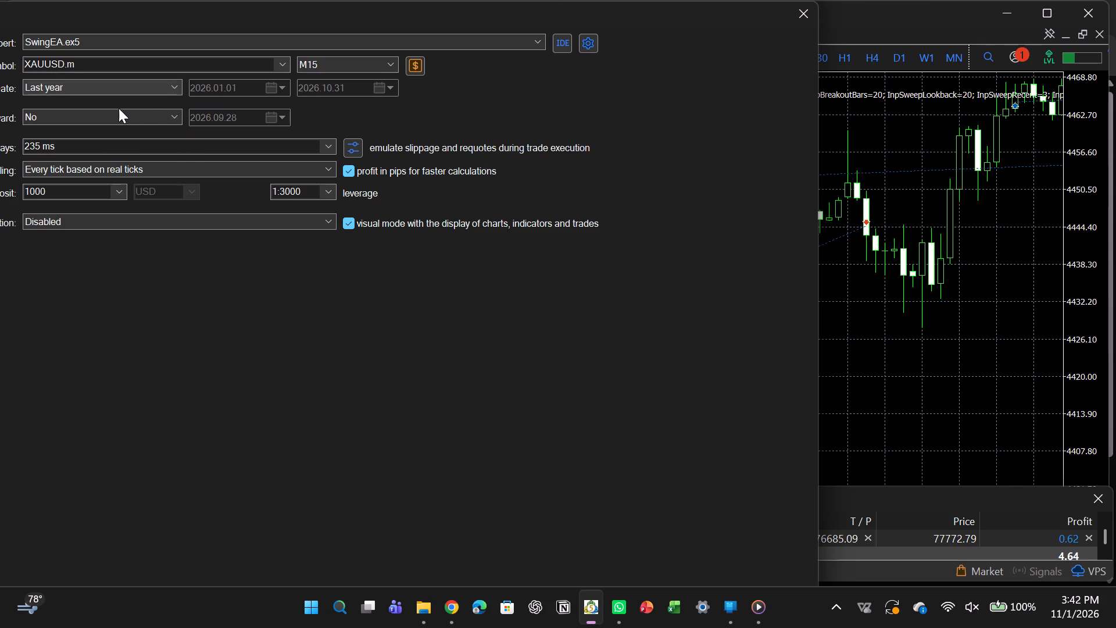
{"action": "left_click", "coordinate": [173, 81]}
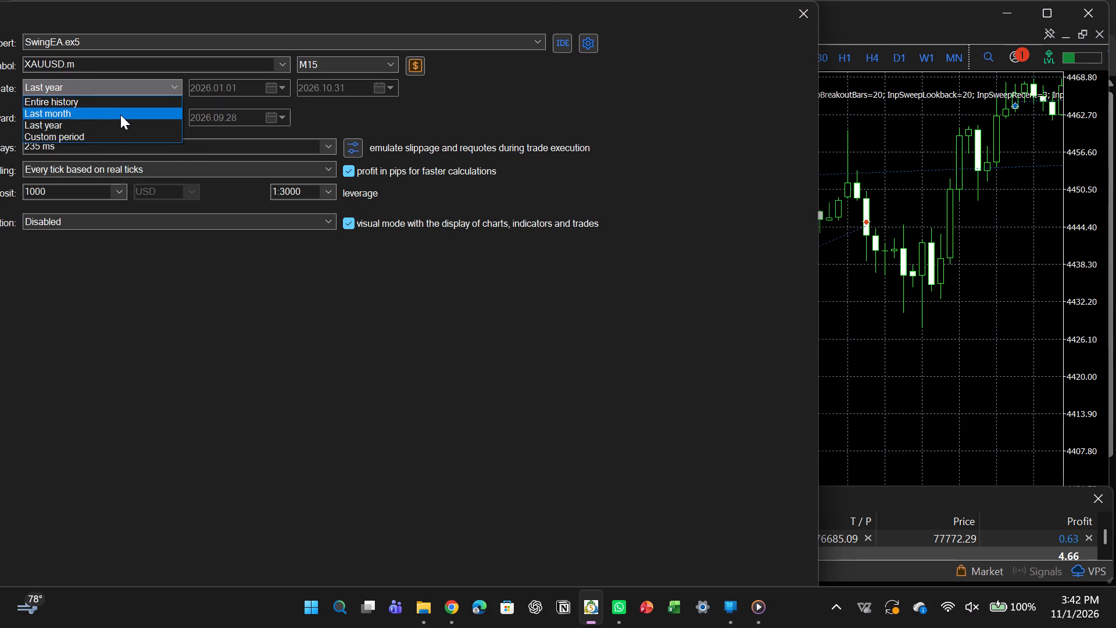
{"action": "left_click", "coordinate": [120, 115]}
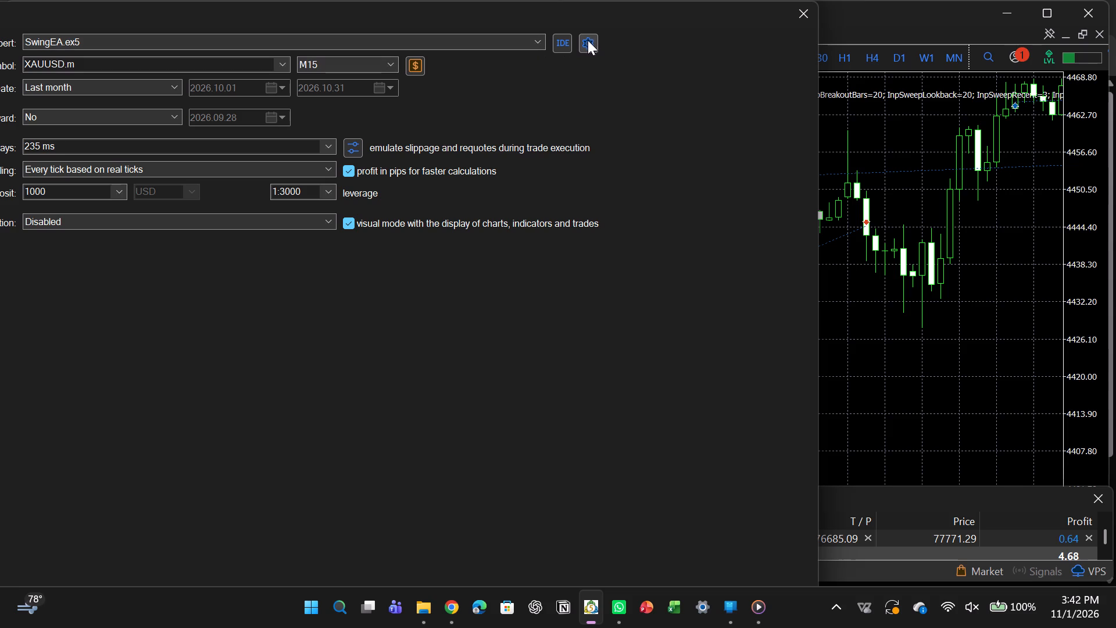
{"action": "left_click", "coordinate": [588, 40]}
{"action": "left_click", "coordinate": [654, 215]}
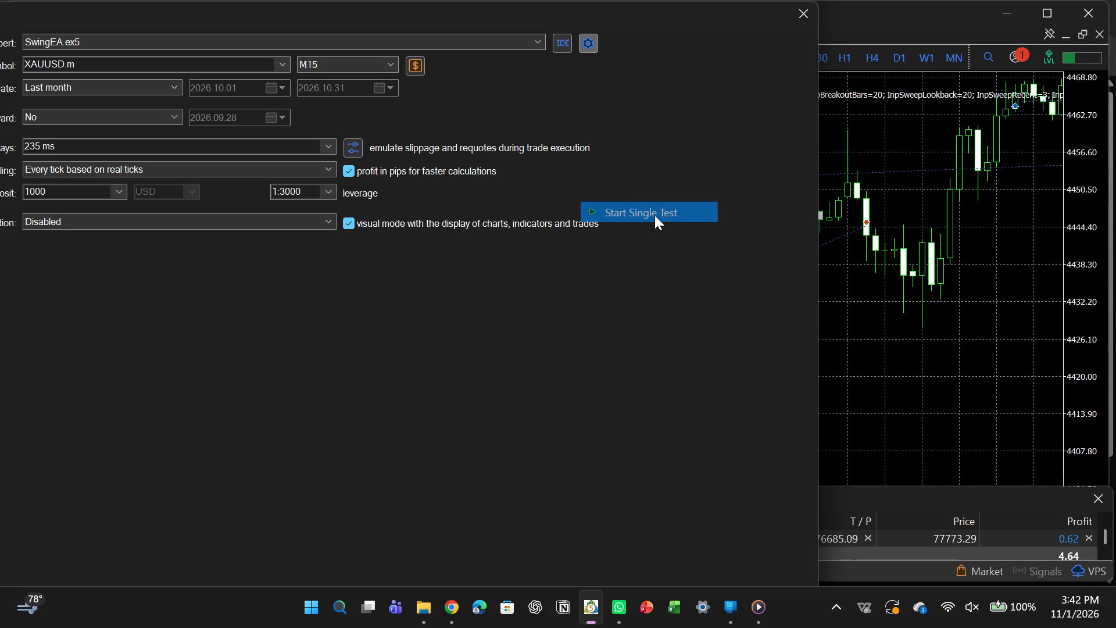
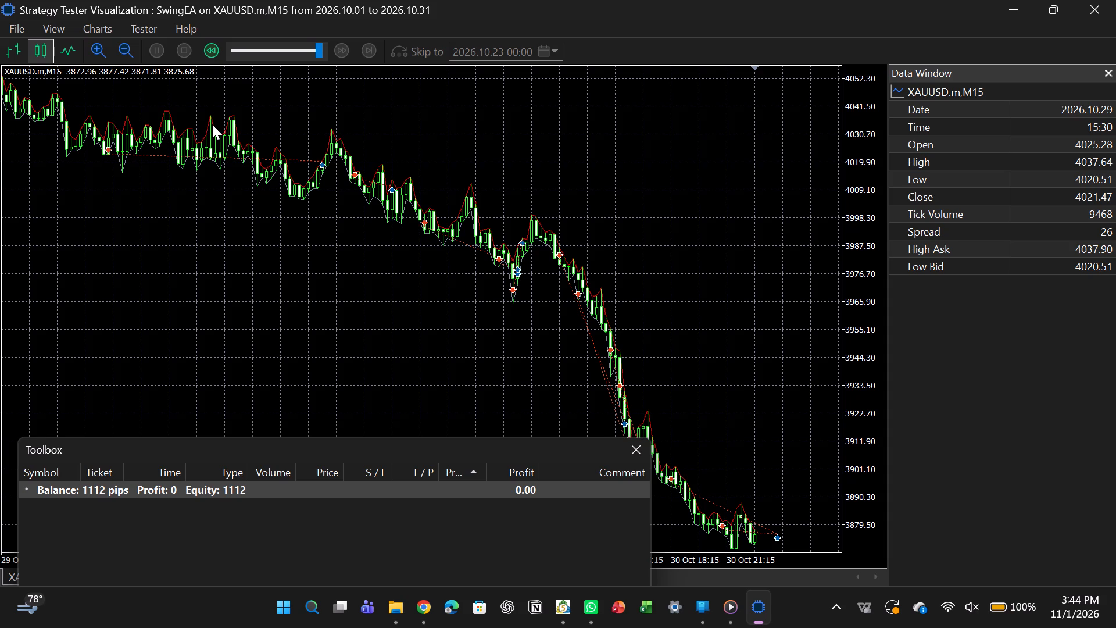
Exit the Strategy Tester Visualization window of the finished last-month SwingEA test on XAUUSD.m.
{"action": "scroll", "coordinate": [212, 124], "scroll_direction": "down", "scroll_amount": 1}
{"action": "scroll", "coordinate": [212, 124], "scroll_direction": "up", "scroll_amount": 1}
{"action": "left_click", "coordinate": [12, 24]}
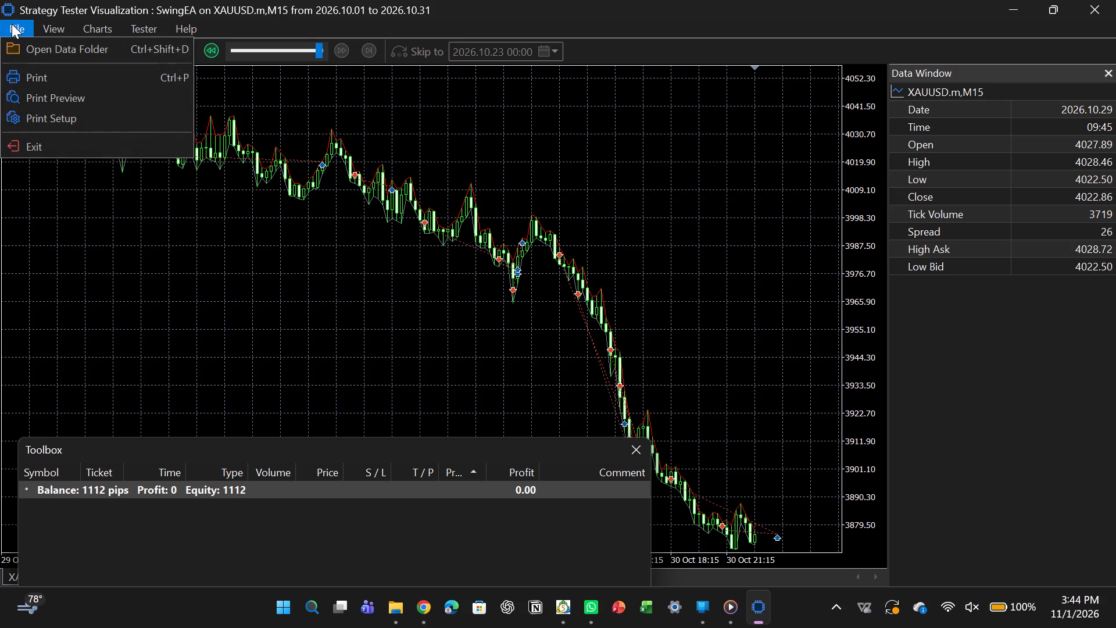
{"action": "left_click", "coordinate": [41, 143]}
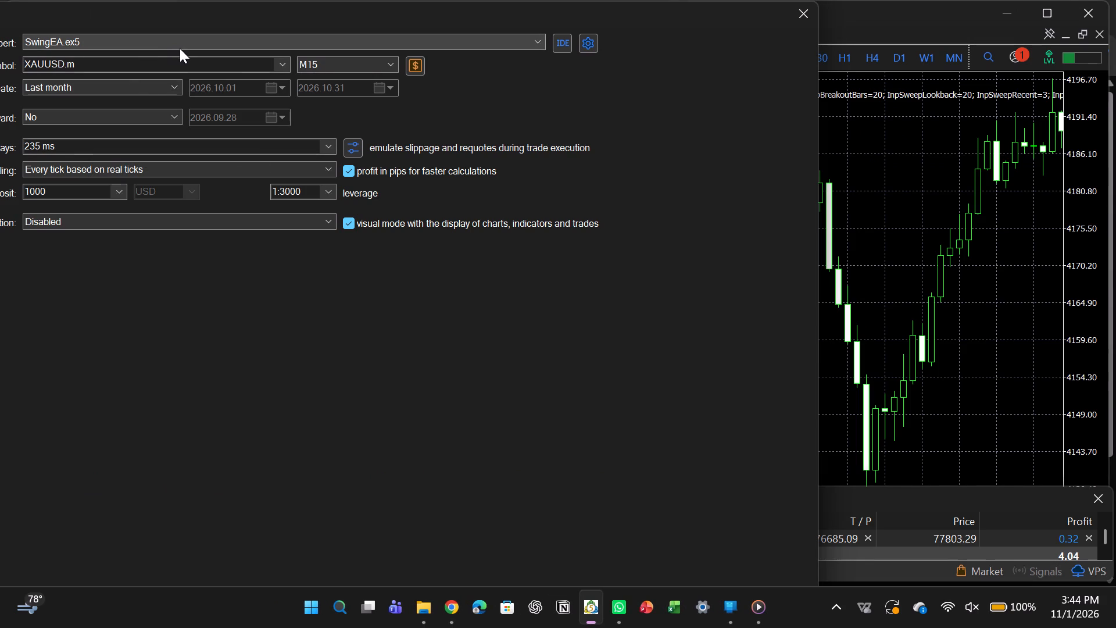
Change the test symbol to GBPUSD.m, keeping M15 and Last month, and start the SwingEA single test.
{"action": "left_click", "coordinate": [283, 59]}
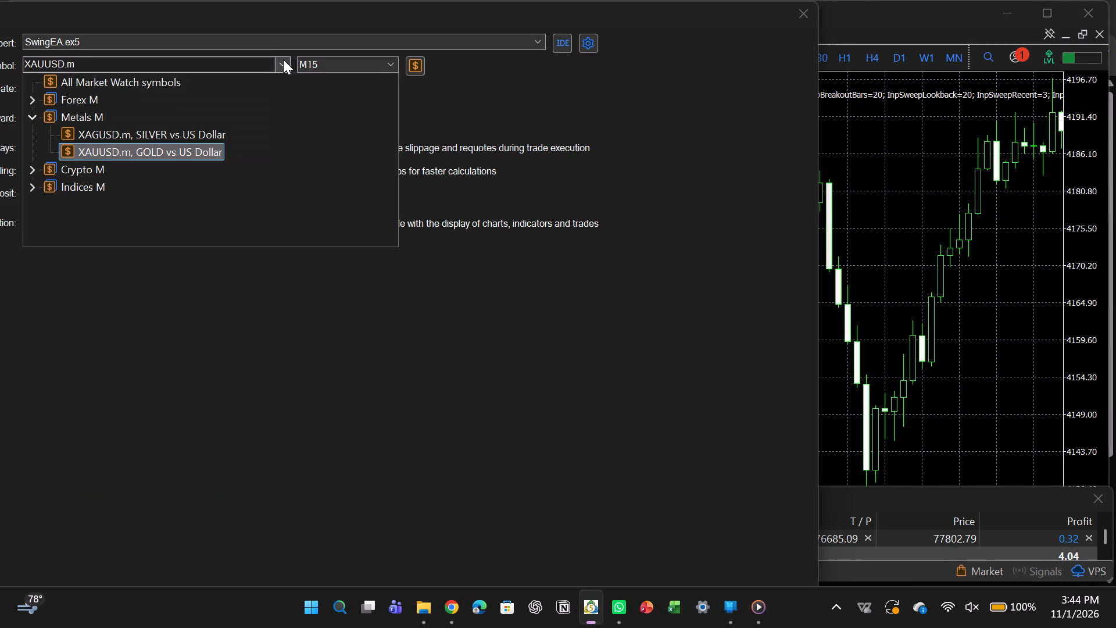
{"action": "left_click", "coordinate": [187, 62]}
{"action": "double_click", "coordinate": [187, 62]}
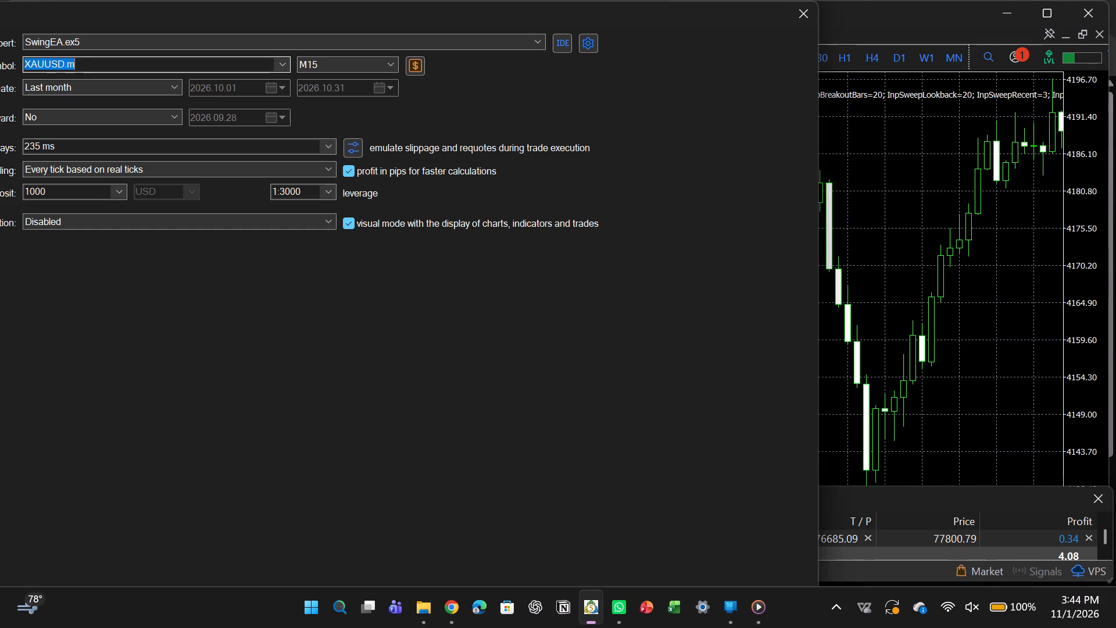
{"action": "key", "text": "BackSpace"}
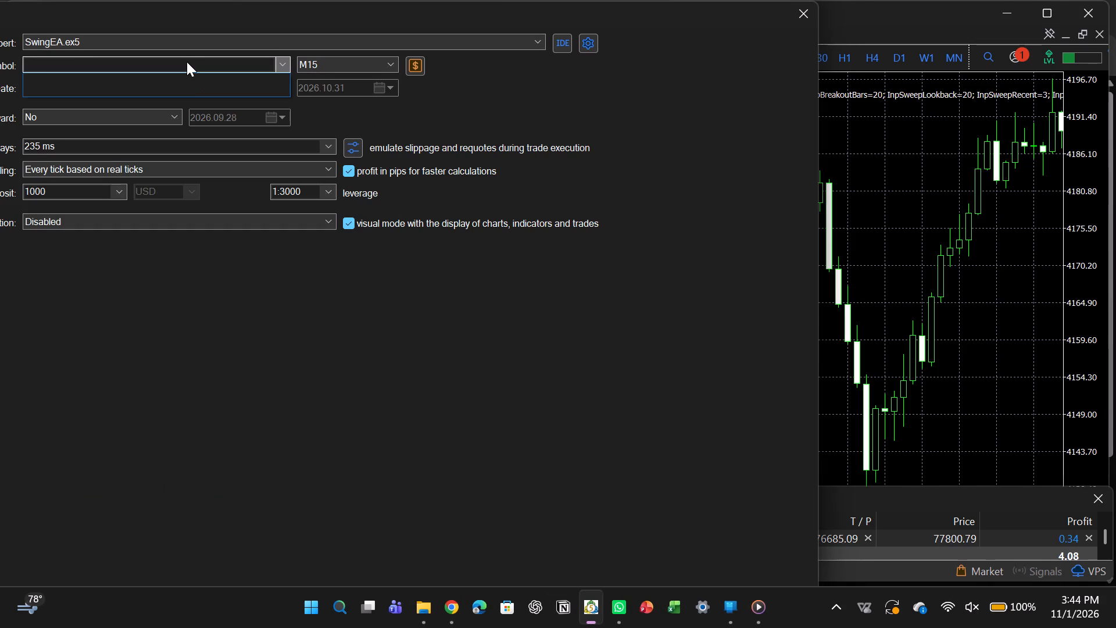
{"action": "type", "text": "gbp"}
{"action": "double_click", "coordinate": [144, 87]}
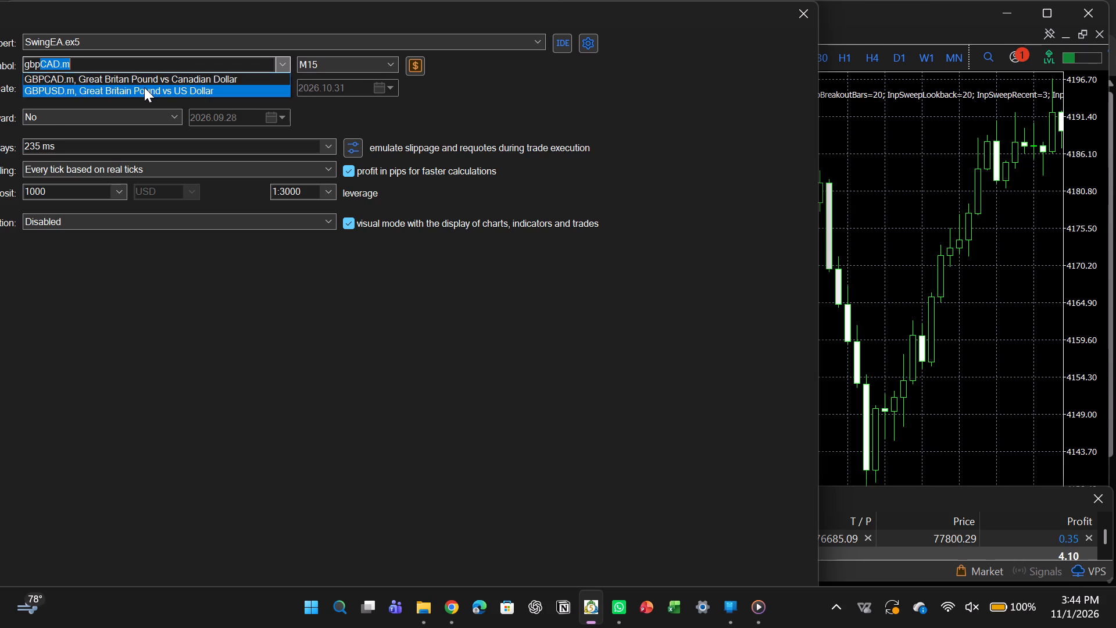
{"action": "left_click", "coordinate": [527, 101]}
{"action": "left_click", "coordinate": [585, 42]}
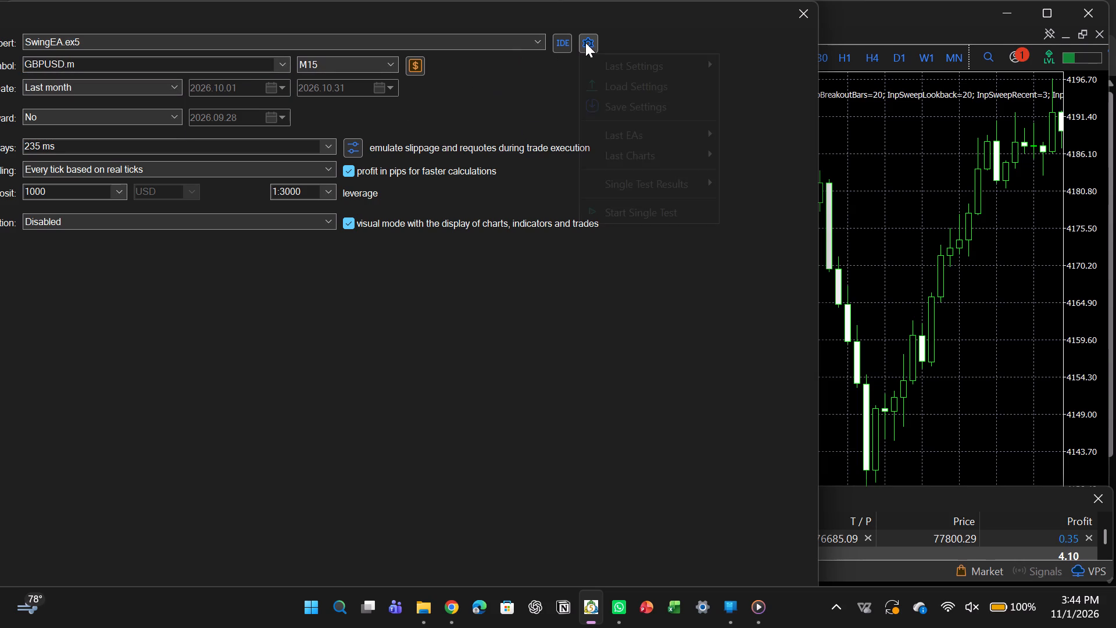
{"action": "left_click", "coordinate": [650, 208]}
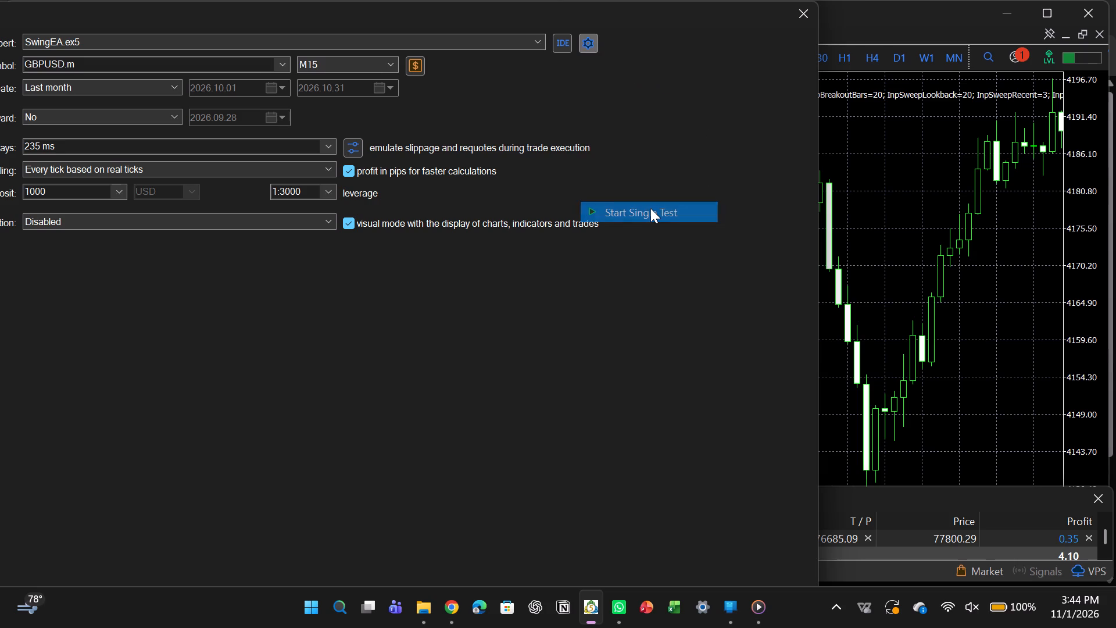
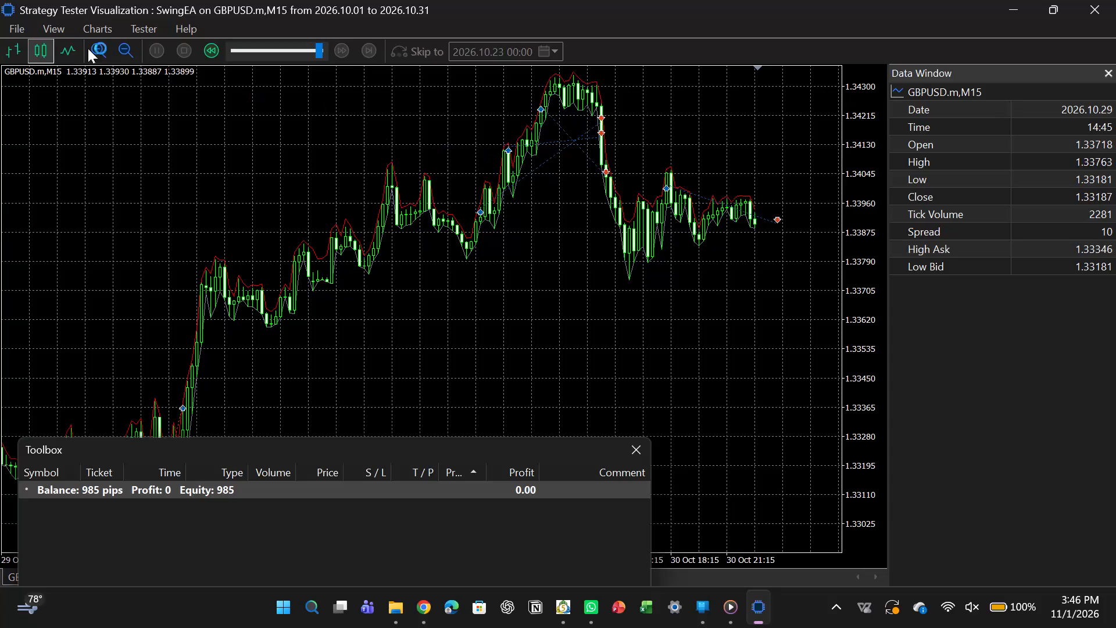
Exit the Strategy Tester Visualization window of the finished last-month SwingEA test on GBPUSD.m.
{"action": "left_click", "coordinate": [16, 26]}
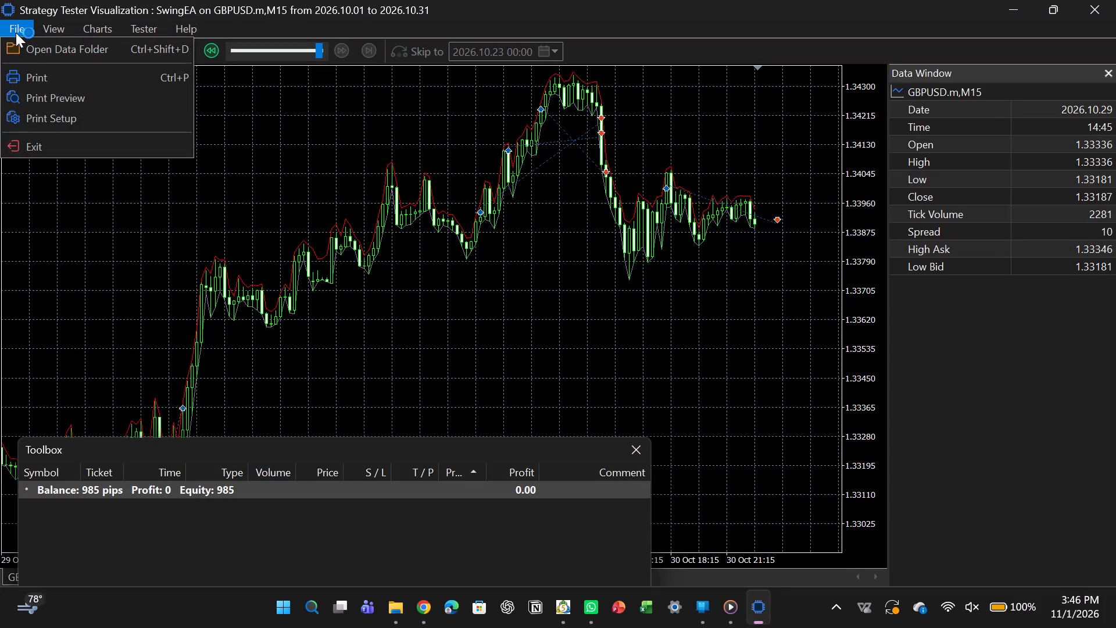
{"action": "left_click", "coordinate": [41, 140]}
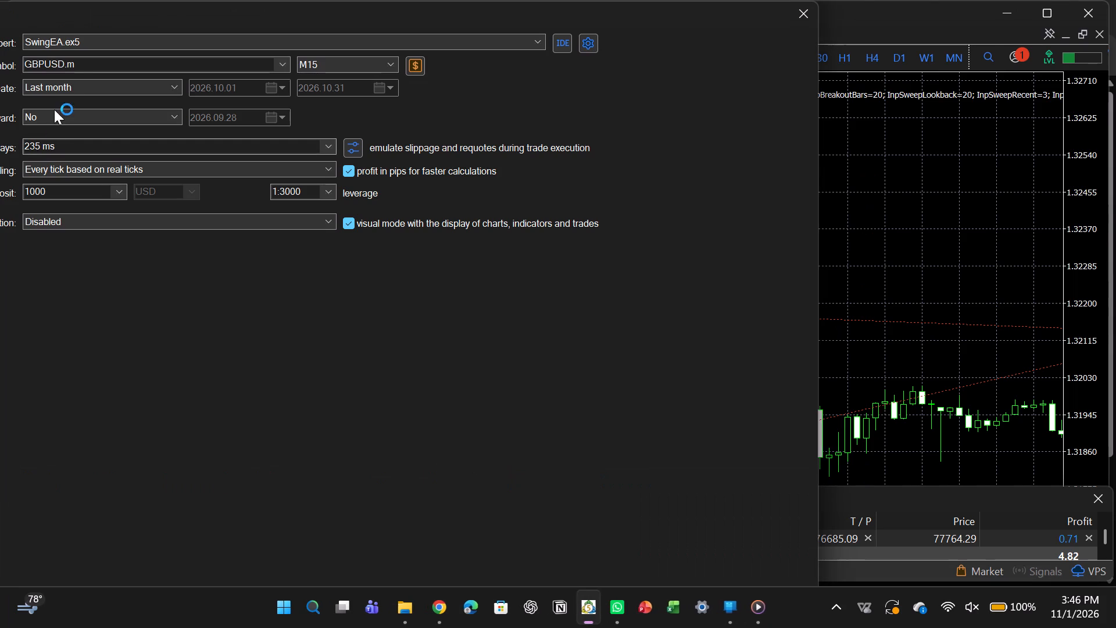
Change the test symbol to US30.std, keeping M15 and Last month, and start the SwingEA single test.
{"action": "left_click", "coordinate": [130, 53]}
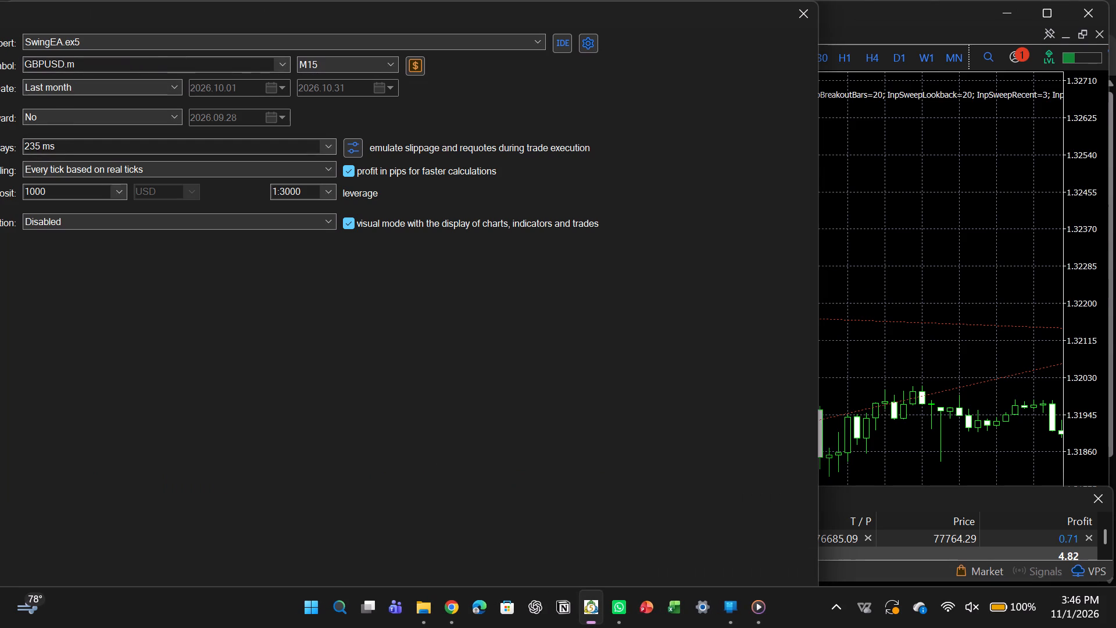
{"action": "left_click", "coordinate": [244, 62]}
{"action": "double_click", "coordinate": [244, 62]}
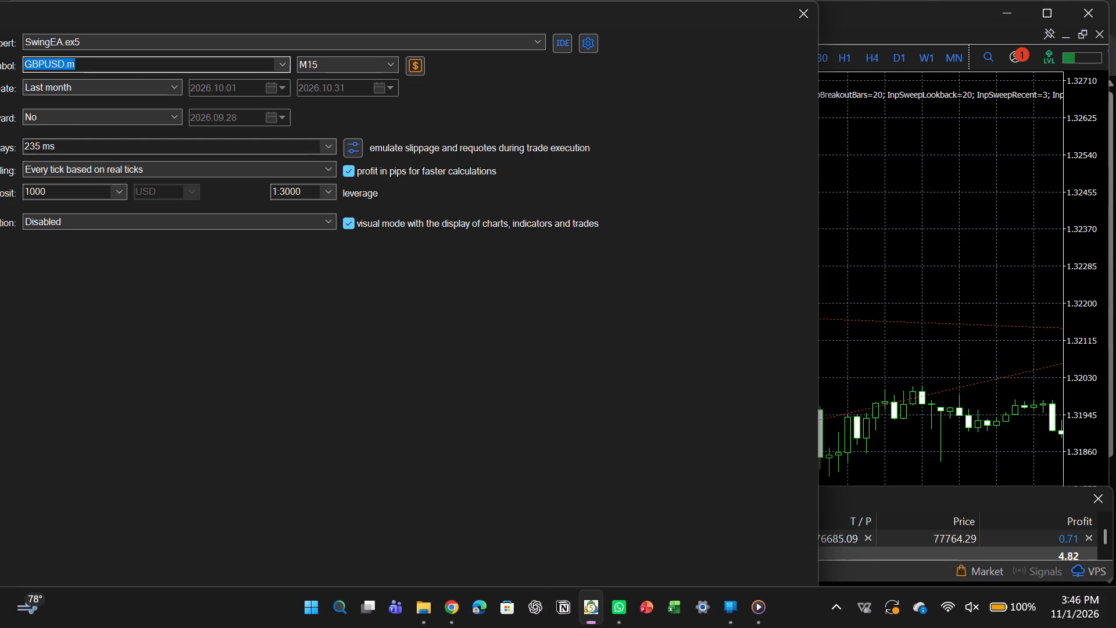
{"action": "key", "text": "BackSpace"}
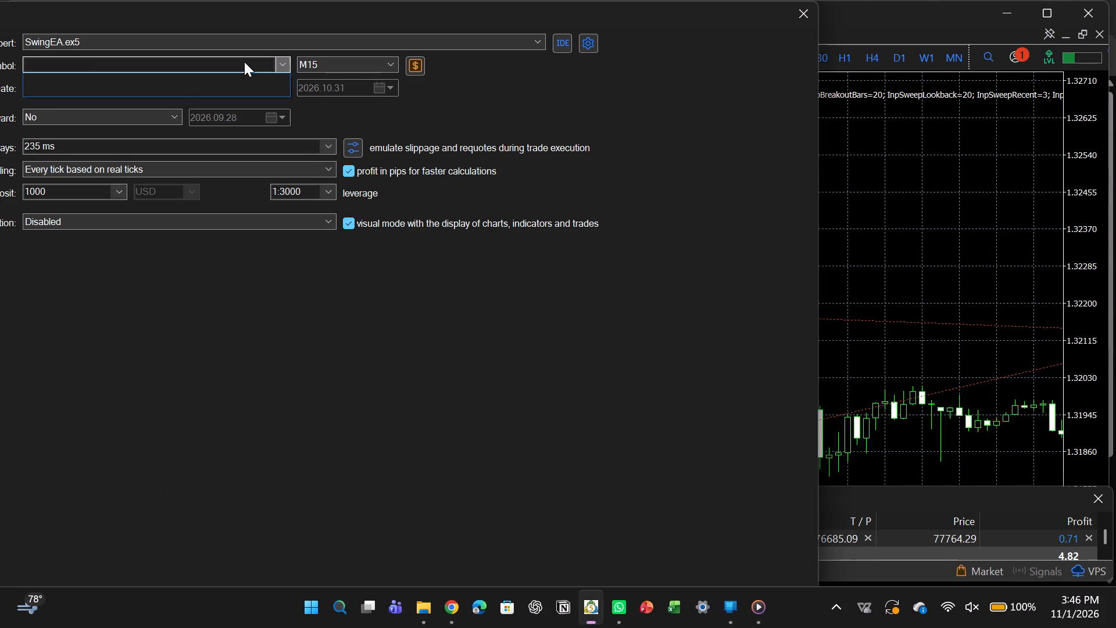
{"action": "type", "text": "us"}
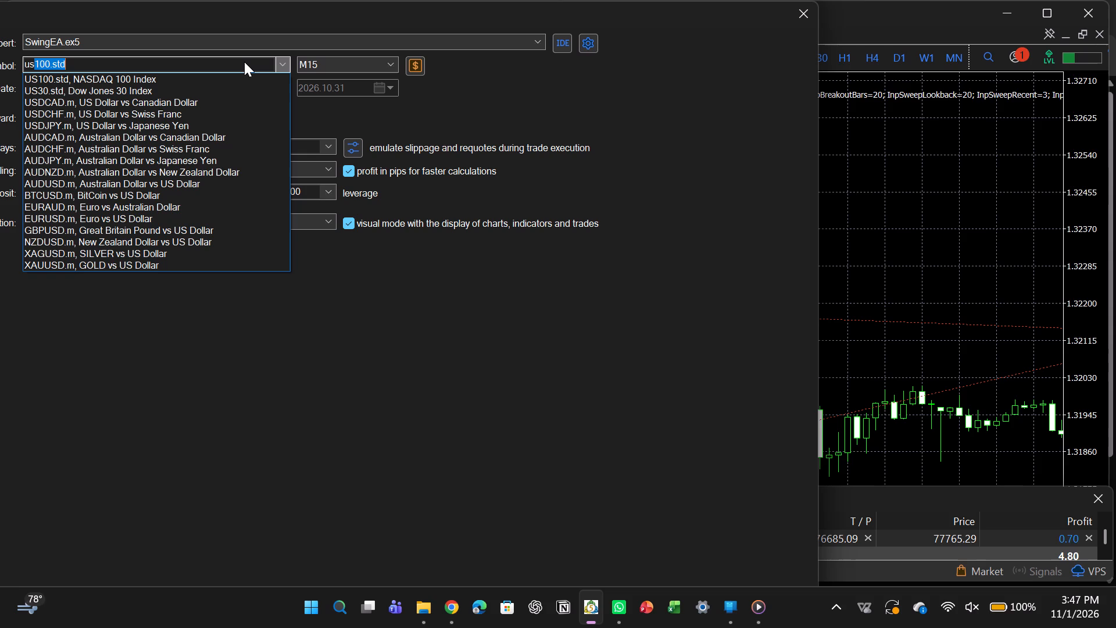
{"action": "double_click", "coordinate": [139, 92]}
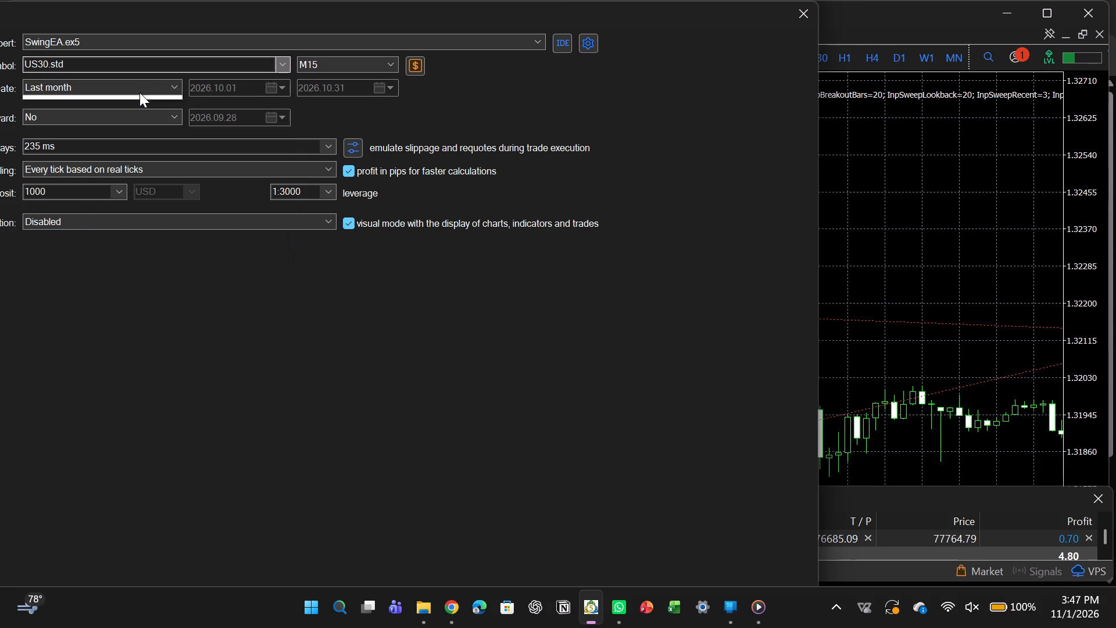
{"action": "left_click", "coordinate": [506, 128]}
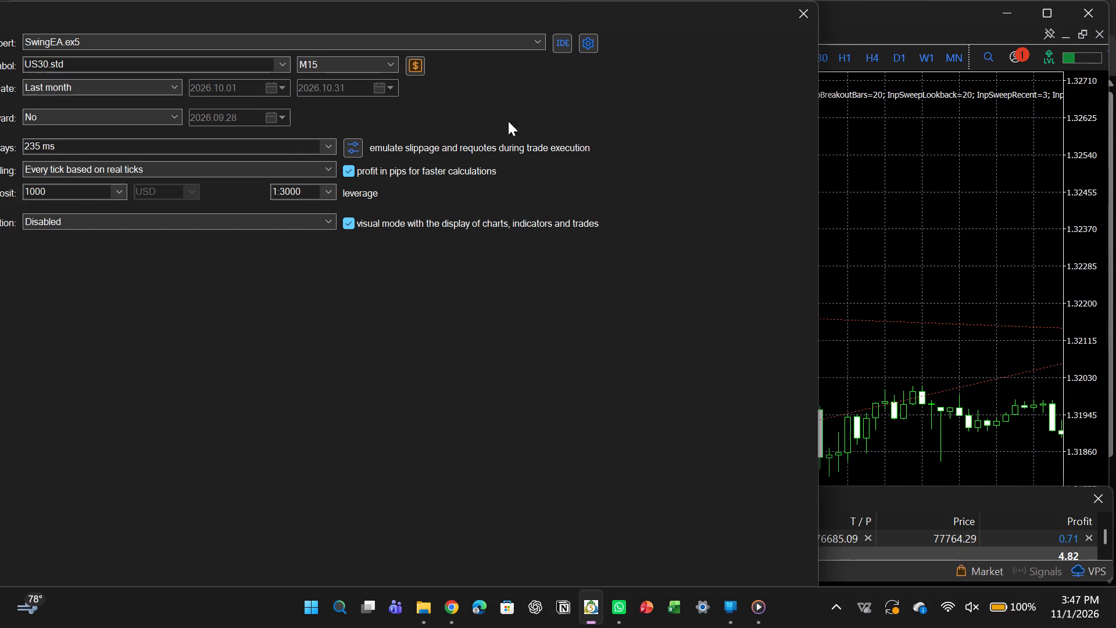
{"action": "left_click", "coordinate": [589, 48]}
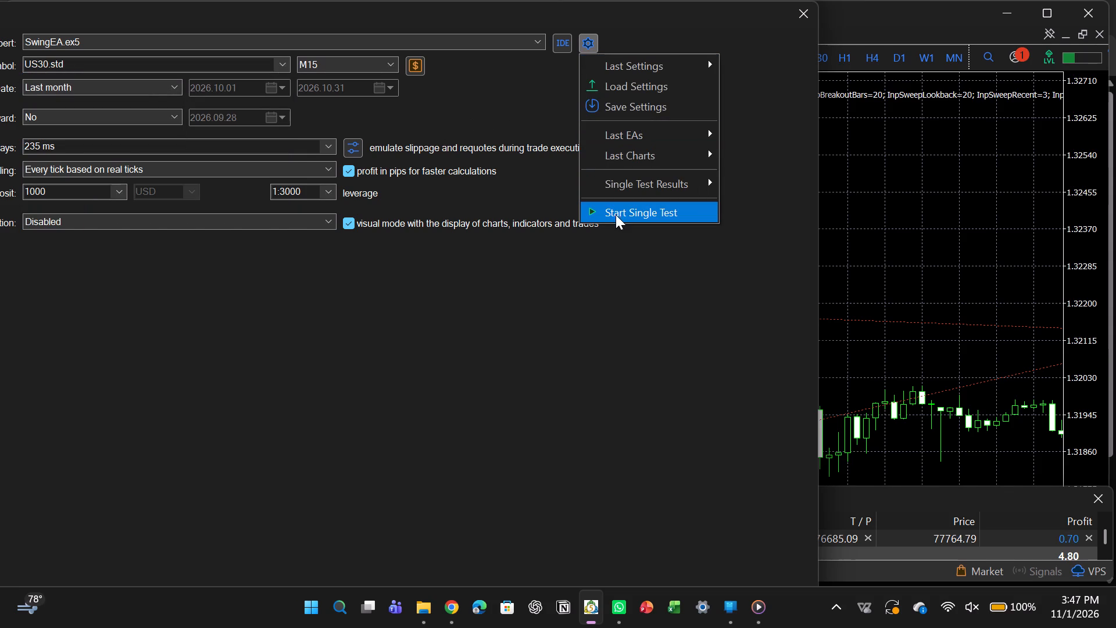
{"action": "left_click", "coordinate": [618, 215]}
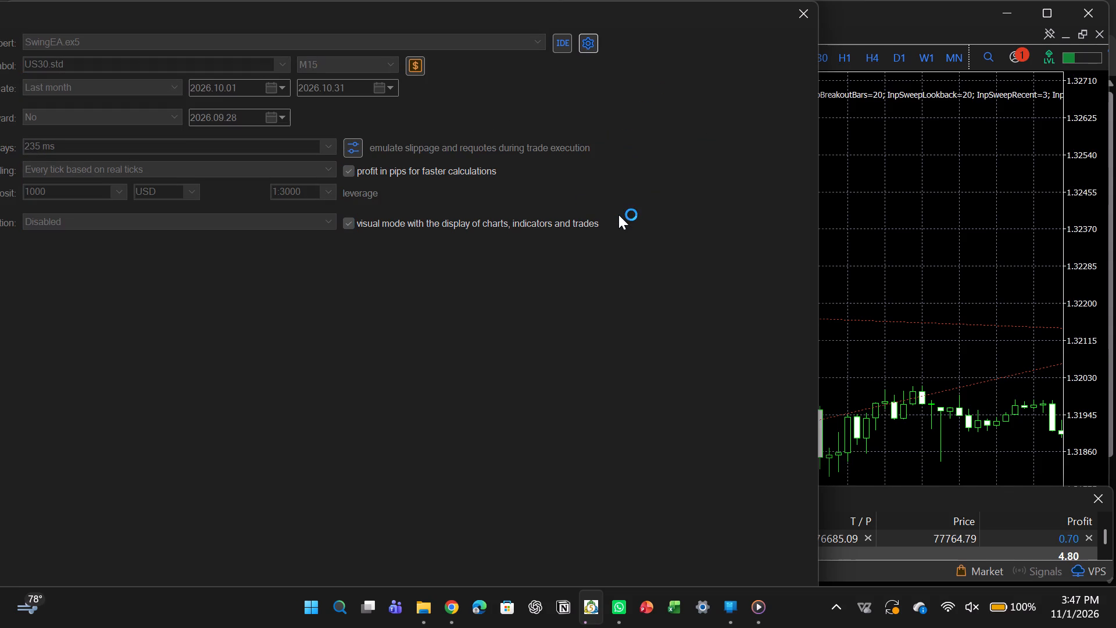
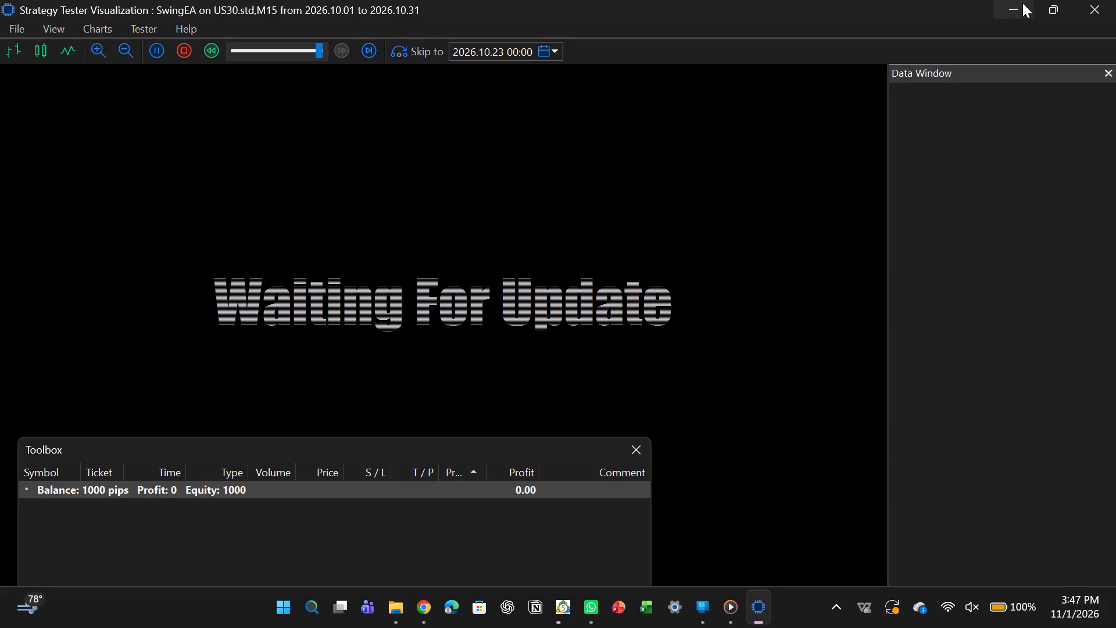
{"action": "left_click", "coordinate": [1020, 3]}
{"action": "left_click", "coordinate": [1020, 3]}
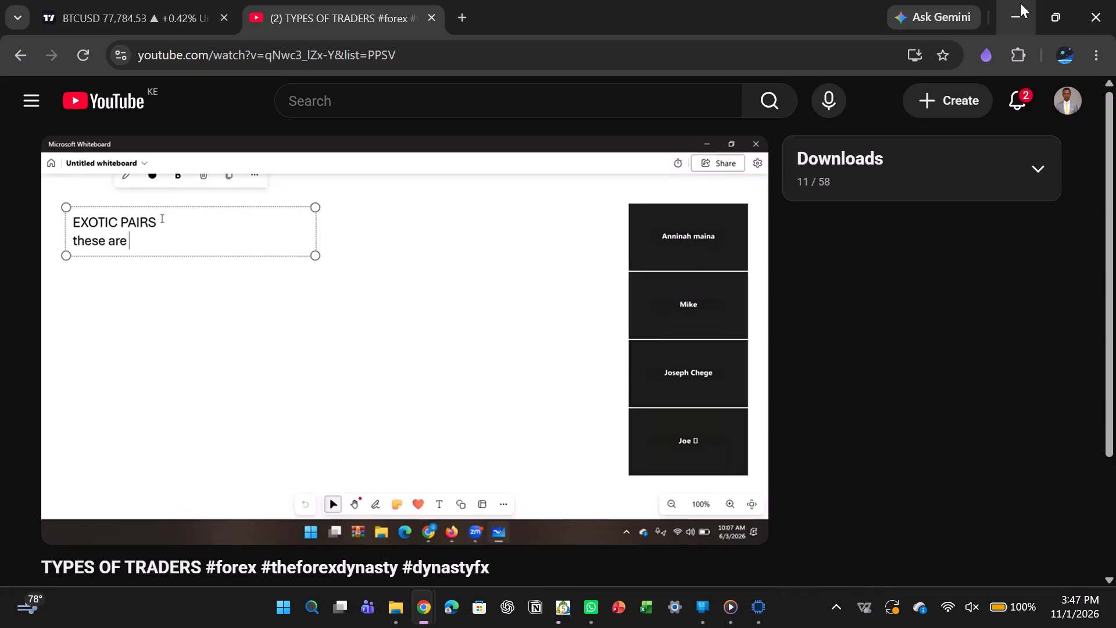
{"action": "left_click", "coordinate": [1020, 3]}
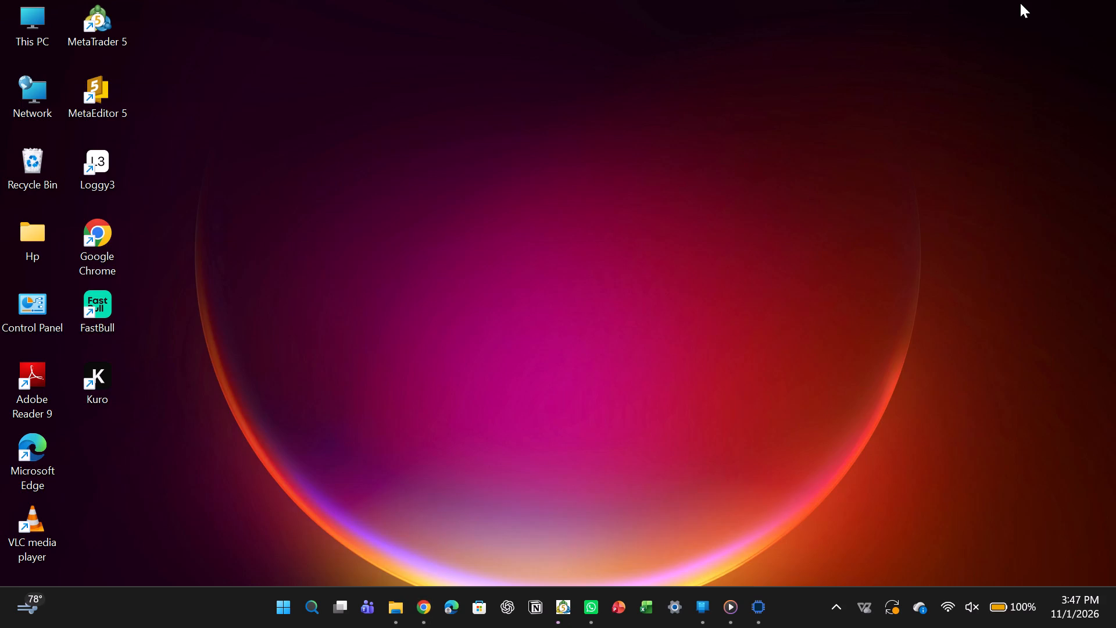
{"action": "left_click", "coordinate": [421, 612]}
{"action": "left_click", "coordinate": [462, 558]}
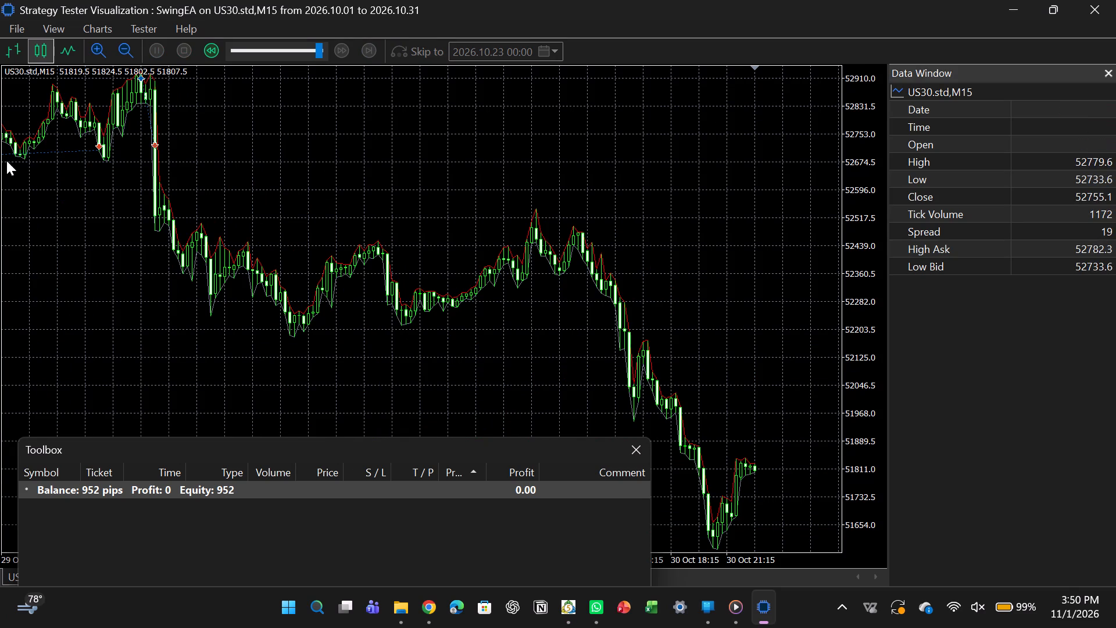
{"action": "left_click", "coordinate": [17, 26]}
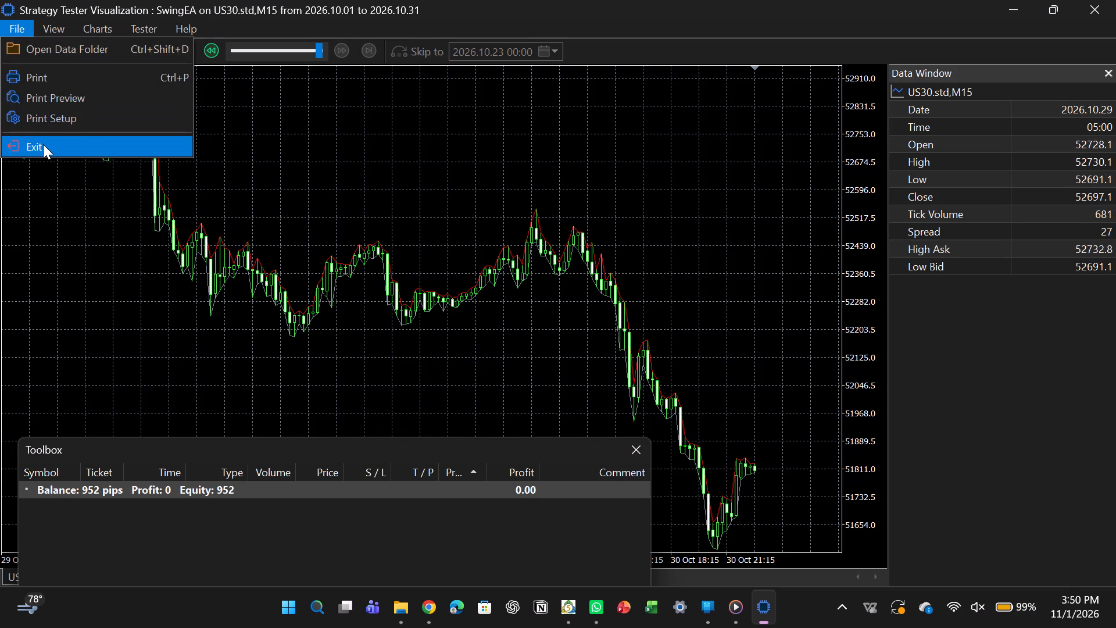
{"action": "left_click", "coordinate": [43, 144]}
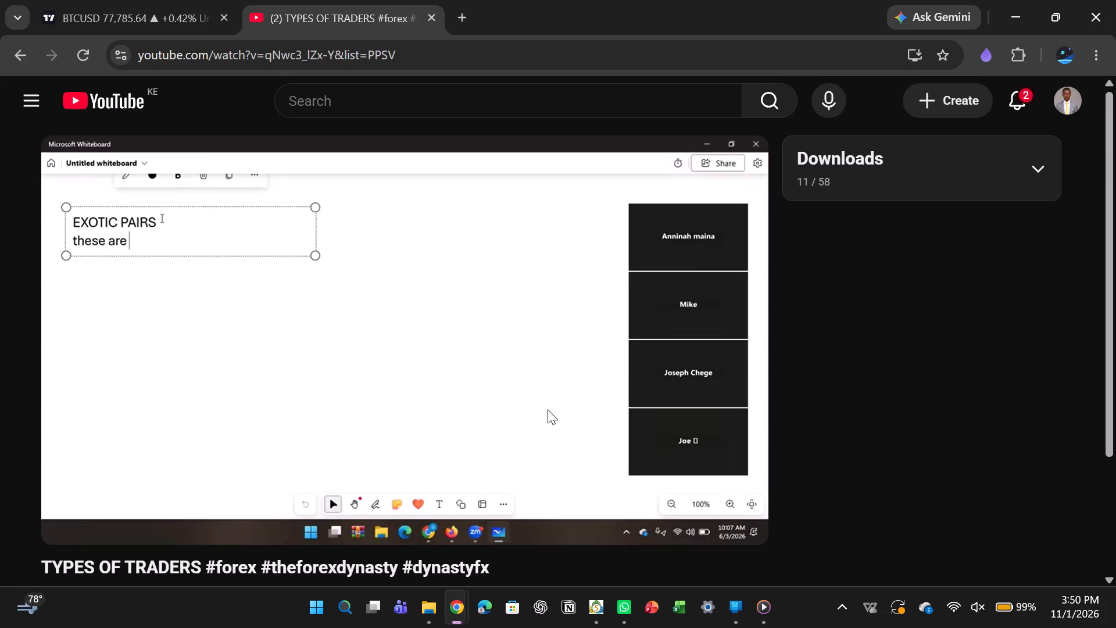
In the MetaTrader 5 tester, set the symbol to XAGUSD.m and the date range to Last year, and start the SwingEA single test.
{"action": "left_click", "coordinate": [600, 608]}
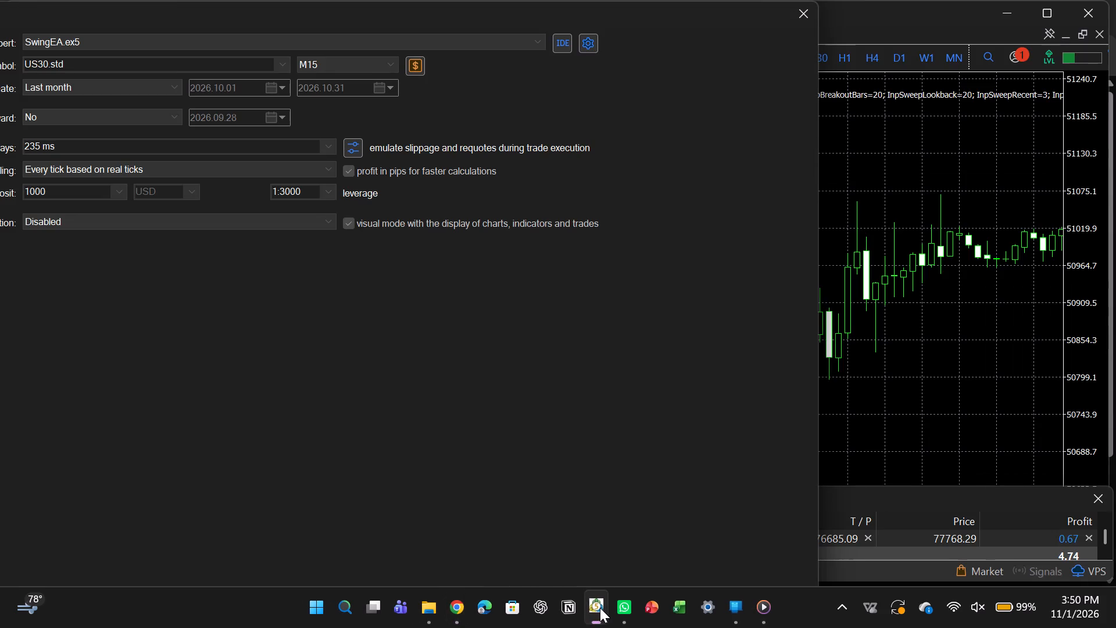
{"action": "left_click", "coordinate": [283, 60]}
{"action": "left_click", "coordinate": [242, 55]}
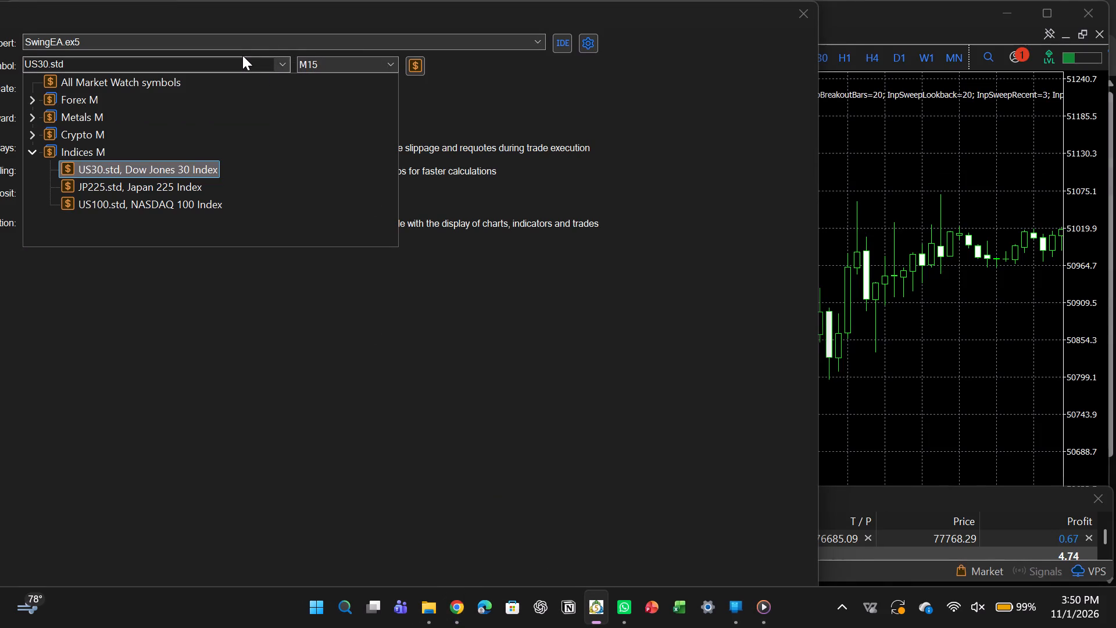
{"action": "double_click", "coordinate": [242, 55]}
{"action": "double_click", "coordinate": [242, 55]}
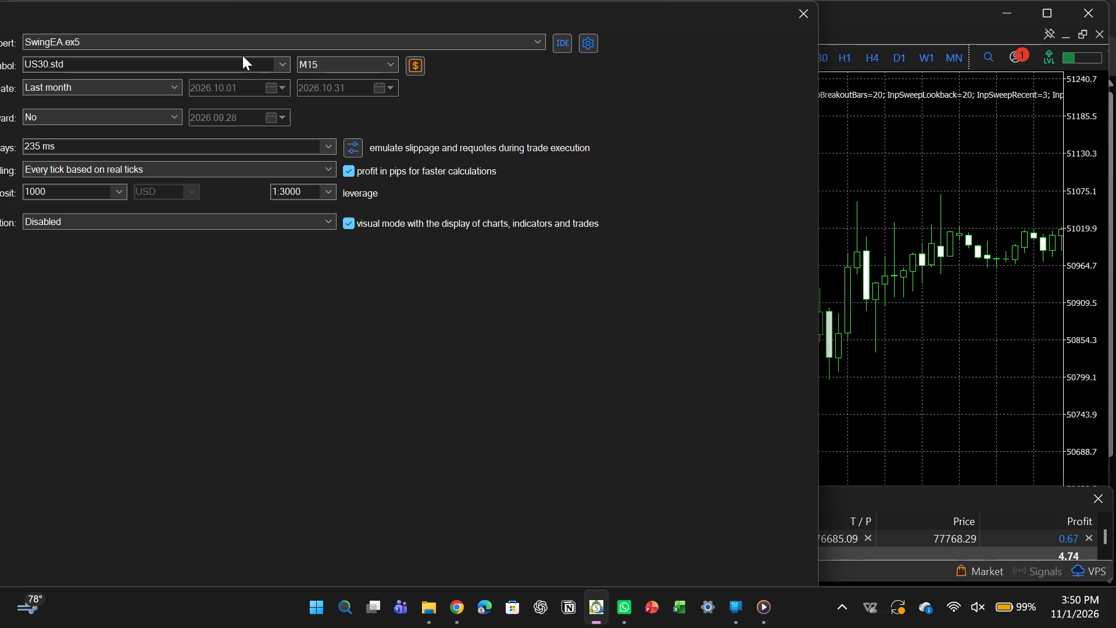
{"action": "double_click", "coordinate": [154, 63]}
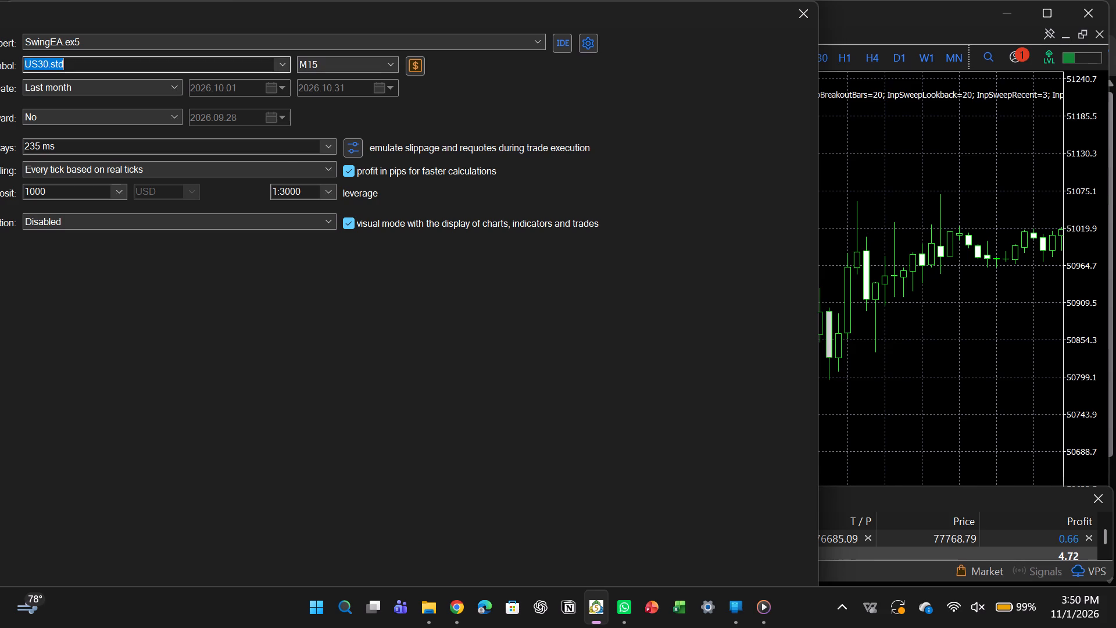
{"action": "key", "text": "BackSpace"}
{"action": "type", "text": "xa"}
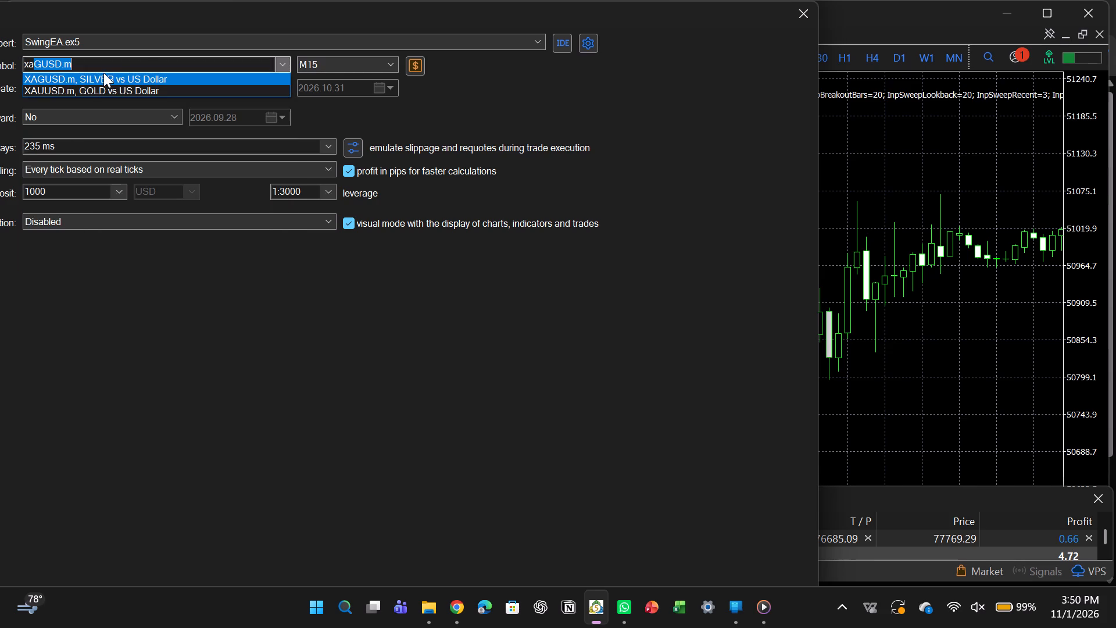
{"action": "double_click", "coordinate": [105, 73]}
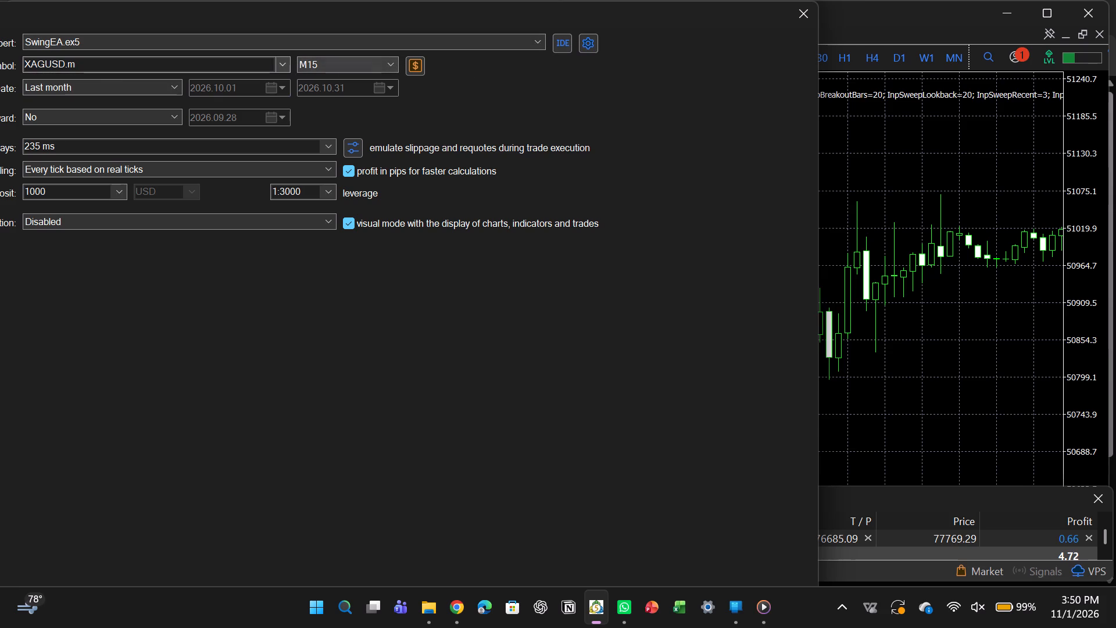
{"action": "left_click", "coordinate": [175, 83]}
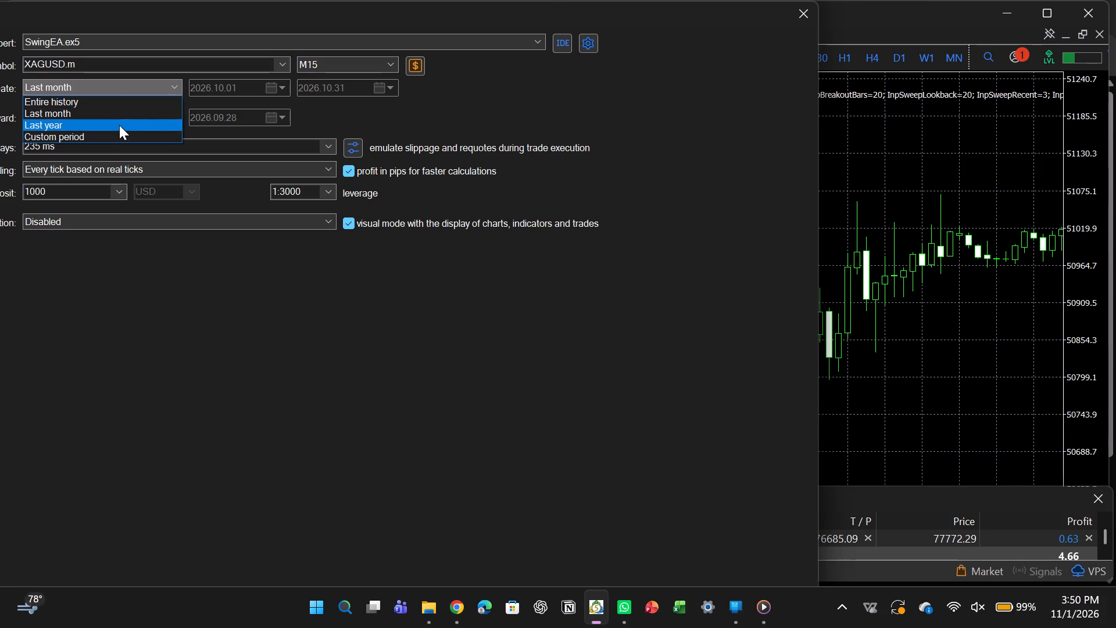
{"action": "left_click", "coordinate": [119, 123]}
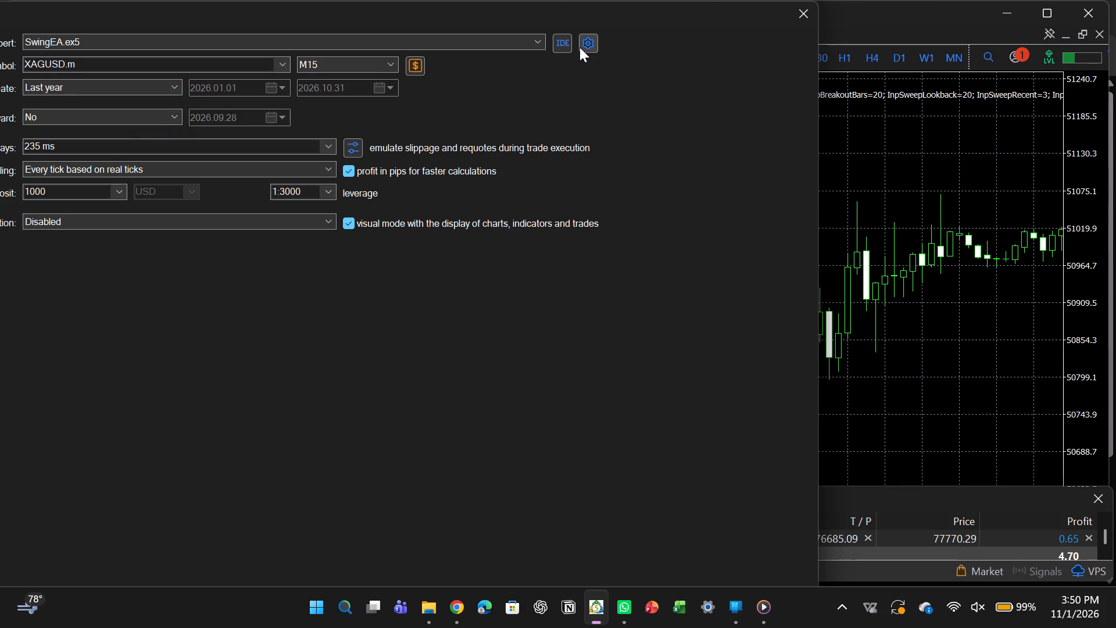
{"action": "left_click", "coordinate": [585, 44]}
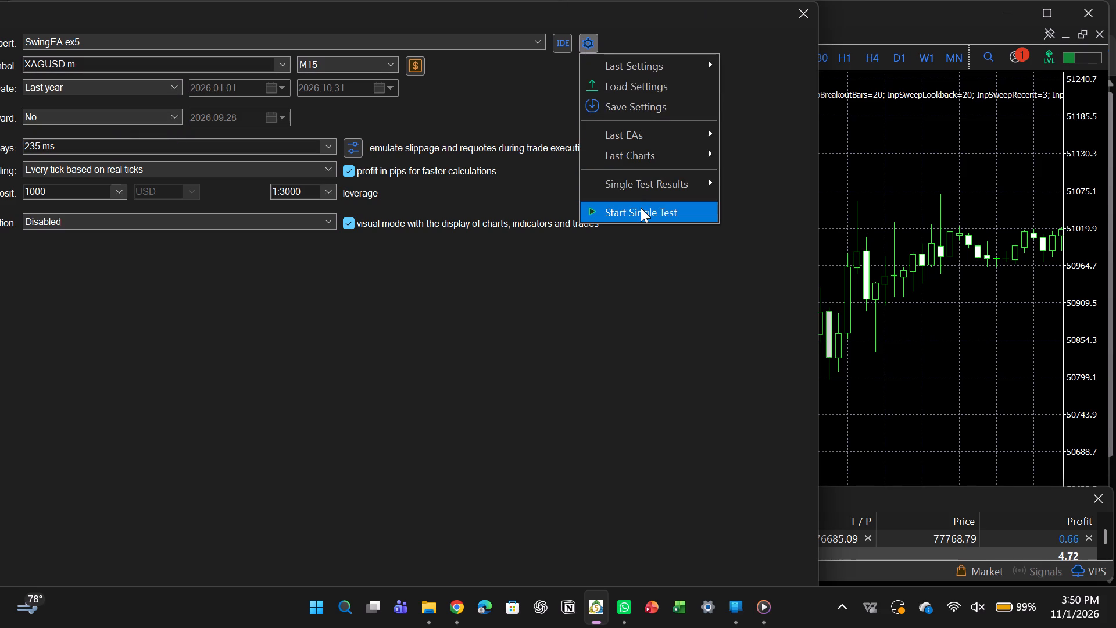
{"action": "left_click", "coordinate": [641, 209]}
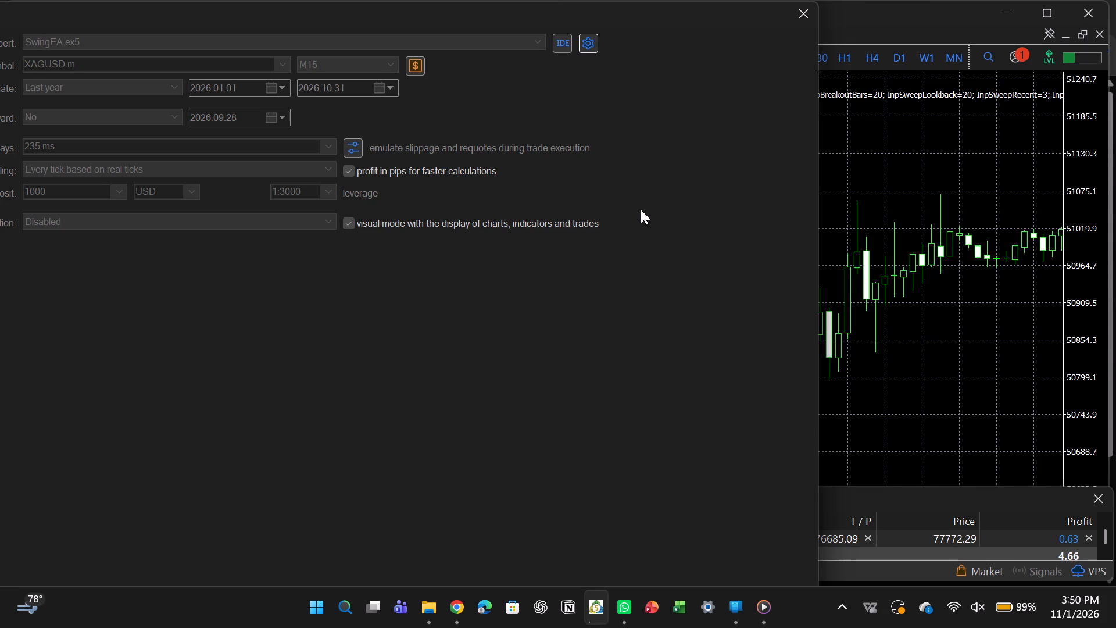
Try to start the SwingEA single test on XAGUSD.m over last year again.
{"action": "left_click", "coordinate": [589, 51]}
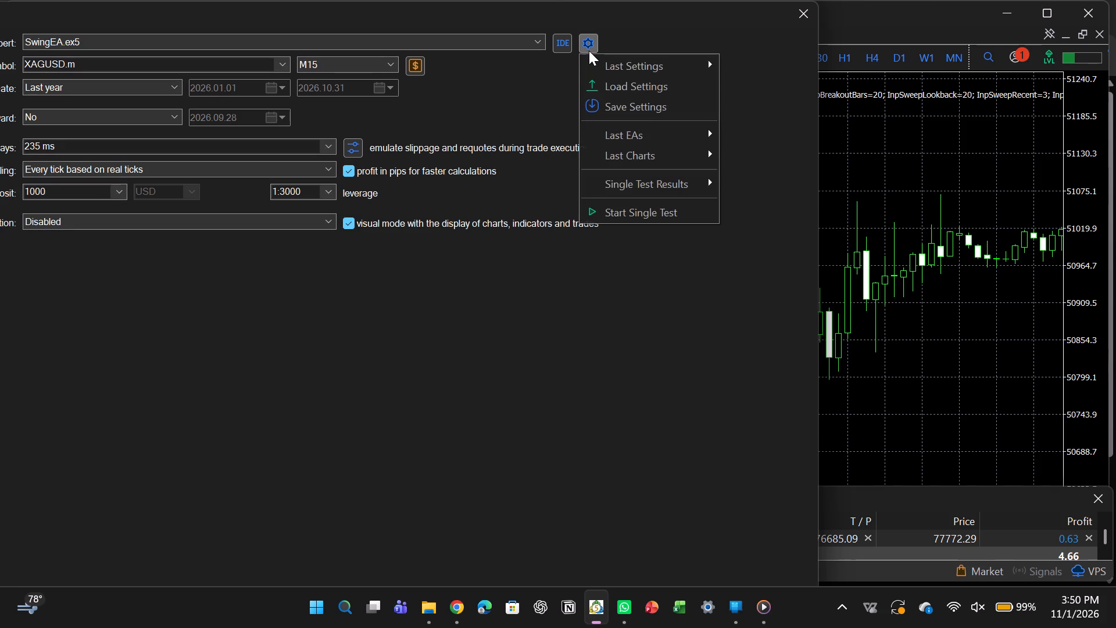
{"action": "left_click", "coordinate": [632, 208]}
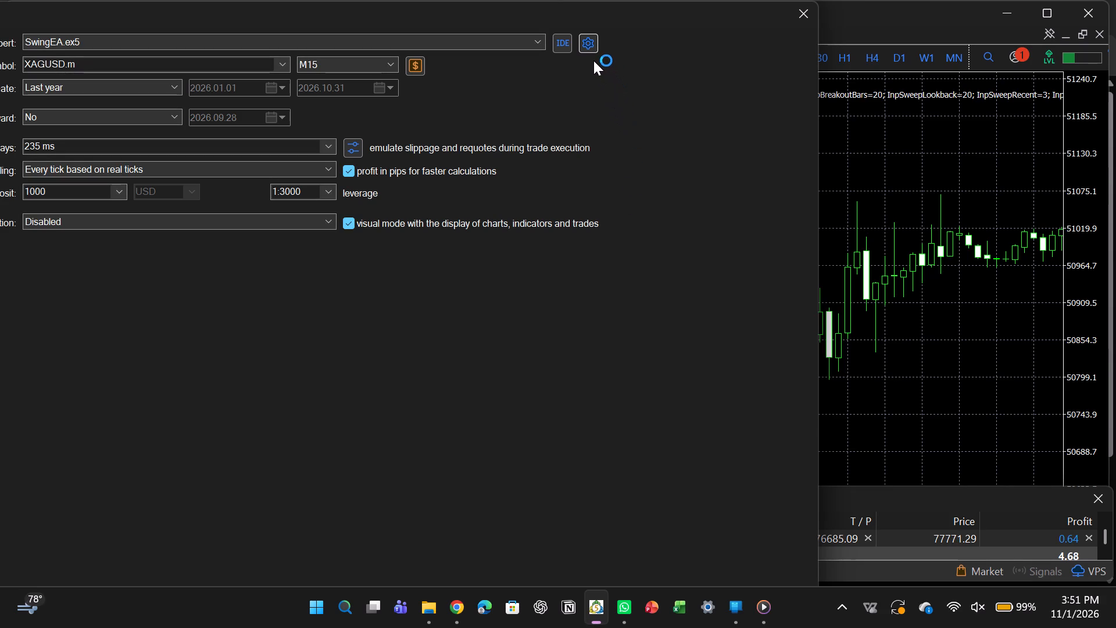
Change the test symbol to XAUUSD.m, keeping M15 and Last year, and start the SwingEA single test.
{"action": "left_click", "coordinate": [286, 60]}
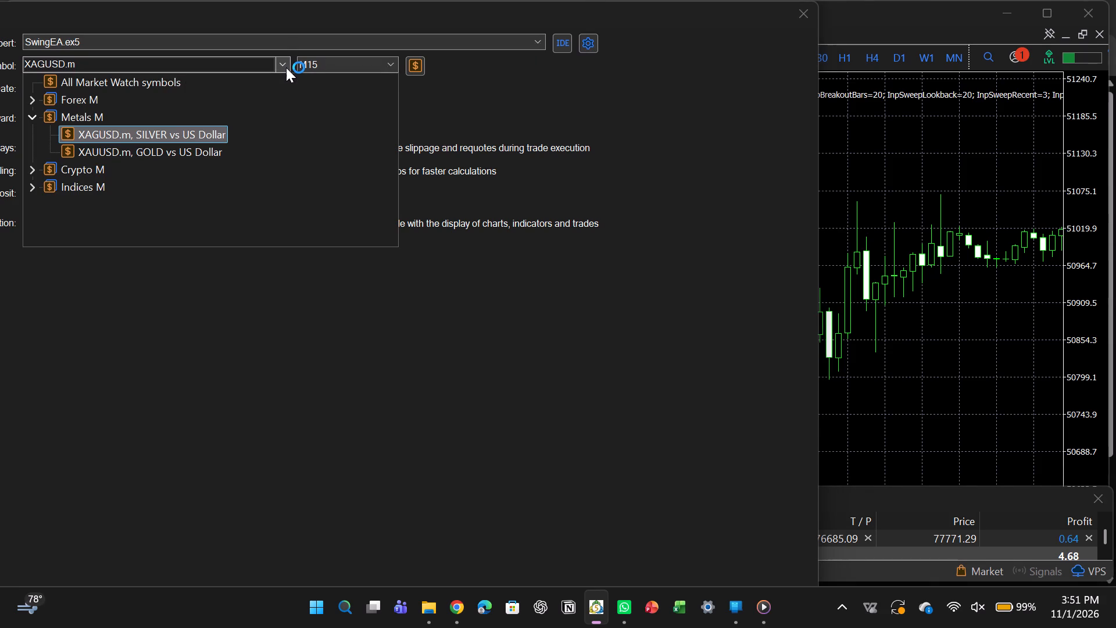
{"action": "left_click", "coordinate": [229, 60]}
{"action": "double_click", "coordinate": [229, 60]}
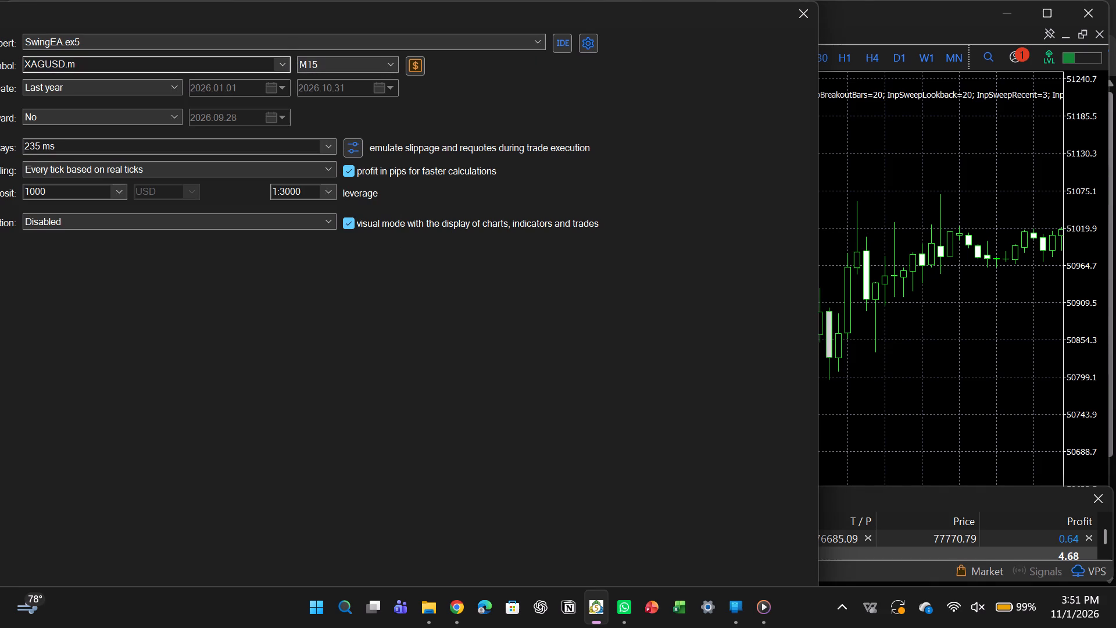
{"action": "key", "text": "BackSpace"}
{"action": "key", "text": "BackSpace"}
{"action": "key", "text": "BackSpace"}
{"action": "key", "text": "BackSpace"}
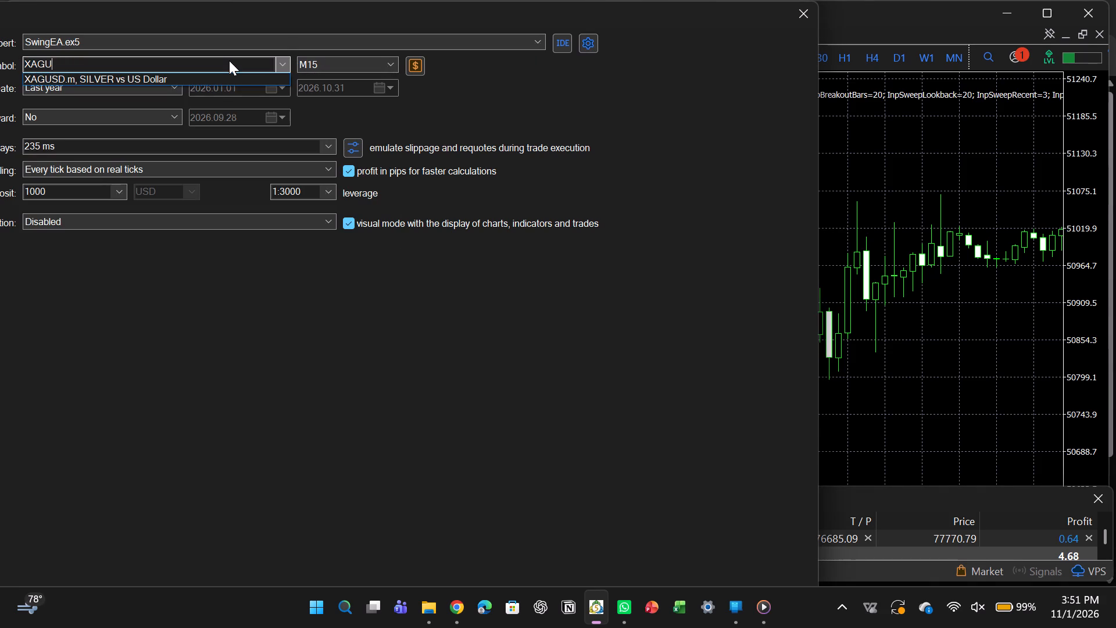
{"action": "key", "text": "BackSpace"}
{"action": "key", "text": "BackSpace"}
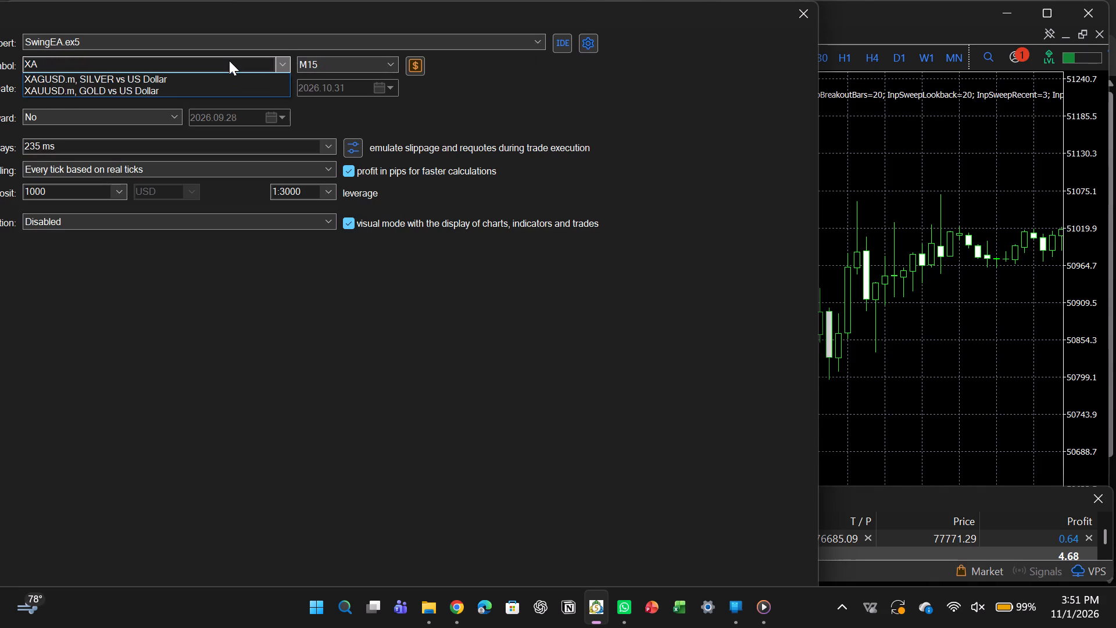
{"action": "double_click", "coordinate": [150, 88]}
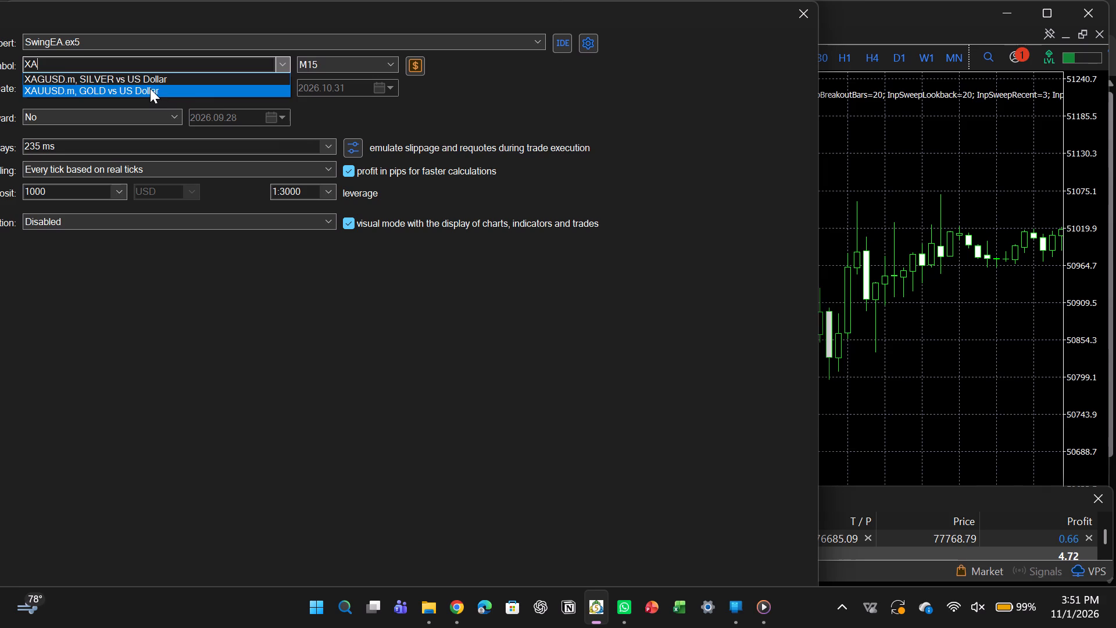
{"action": "left_click", "coordinate": [488, 84]}
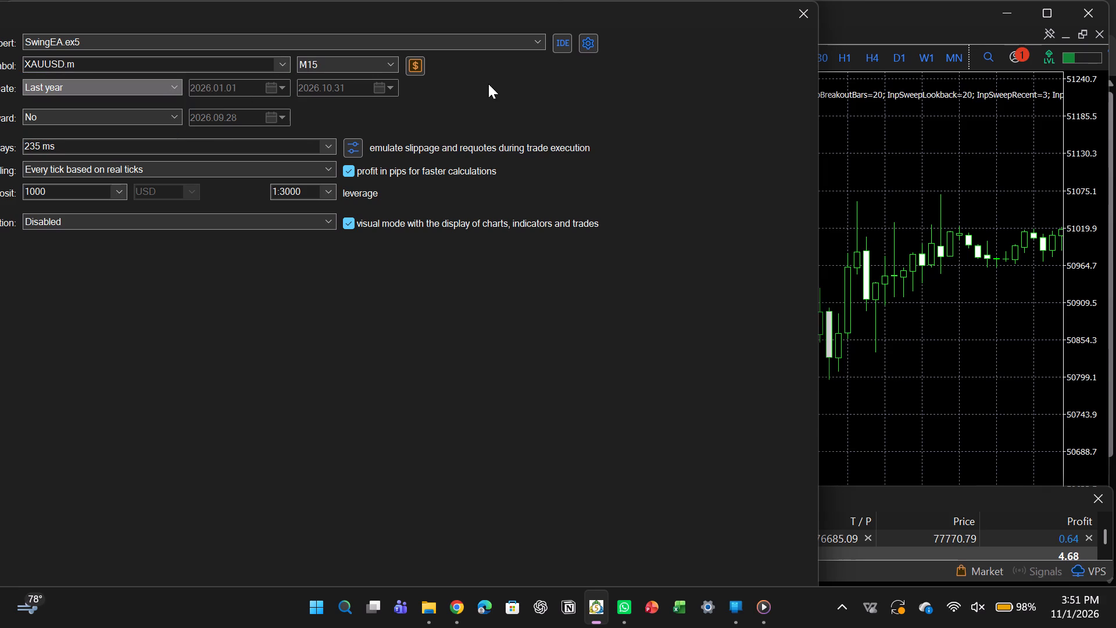
{"action": "left_click", "coordinate": [586, 37]}
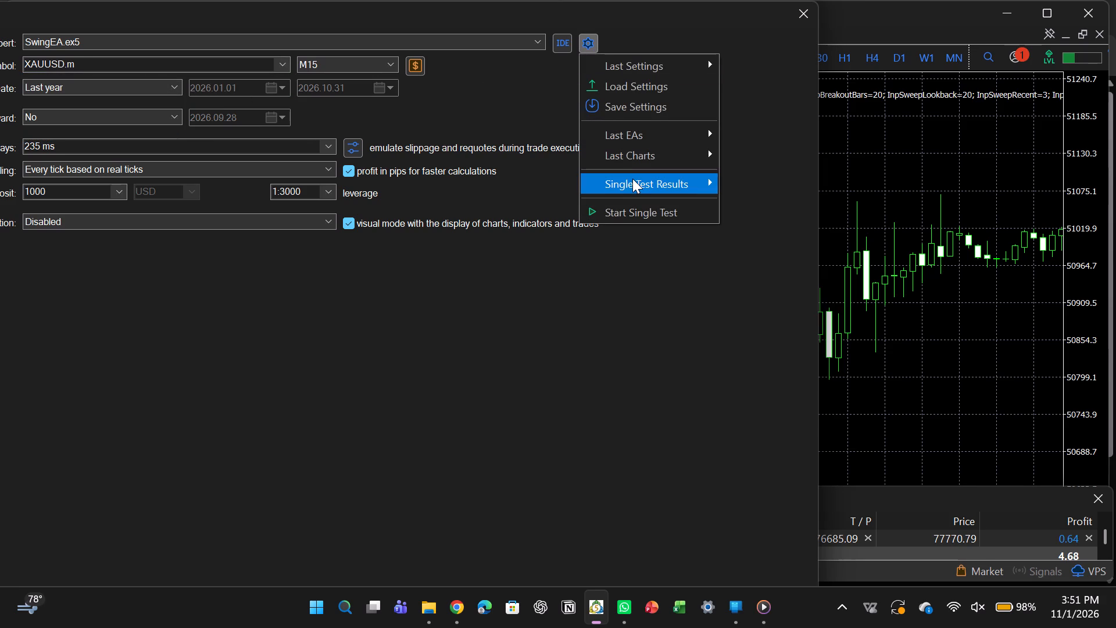
{"action": "left_click", "coordinate": [637, 211]}
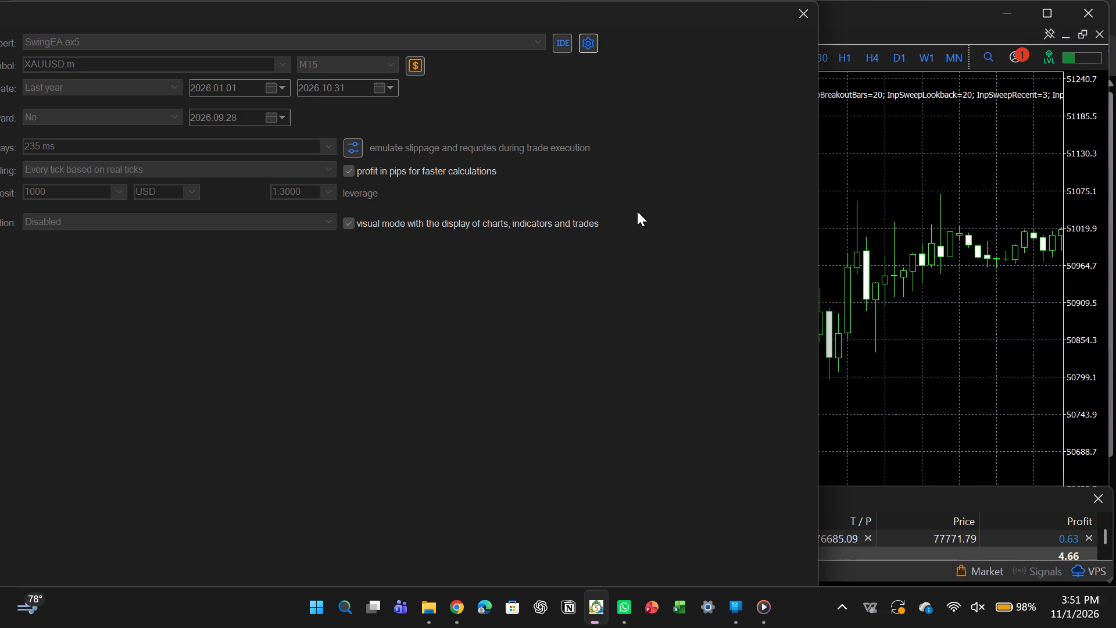
Stop the running SwingEA single test on XAUUSD.m and start it again with the same M15, Last year settings.
{"action": "left_click", "coordinate": [588, 42]}
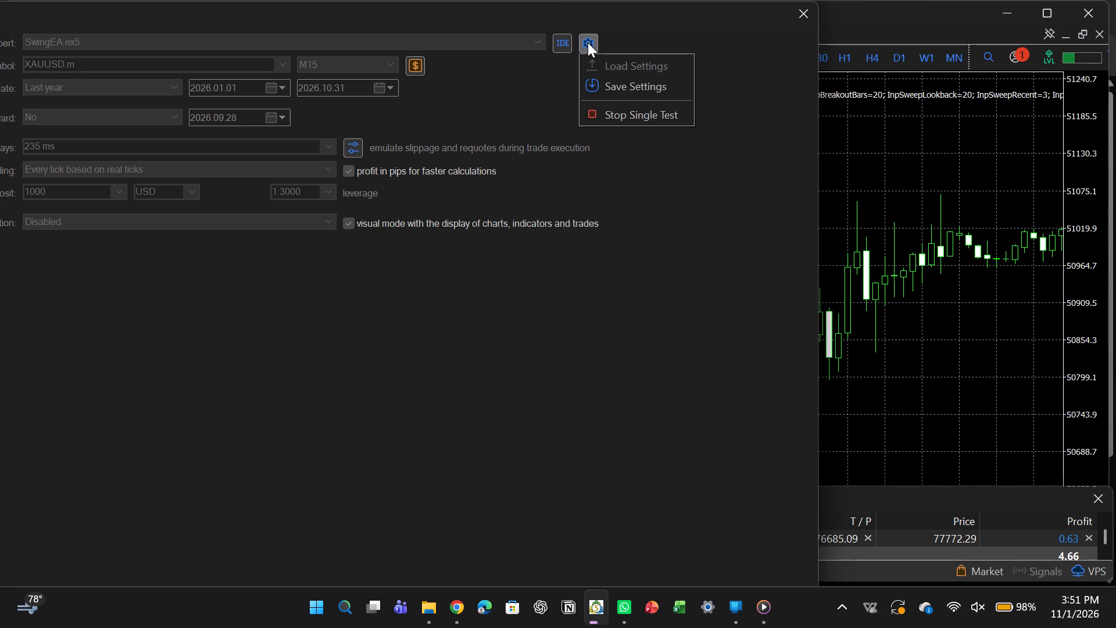
{"action": "left_click", "coordinate": [588, 112]}
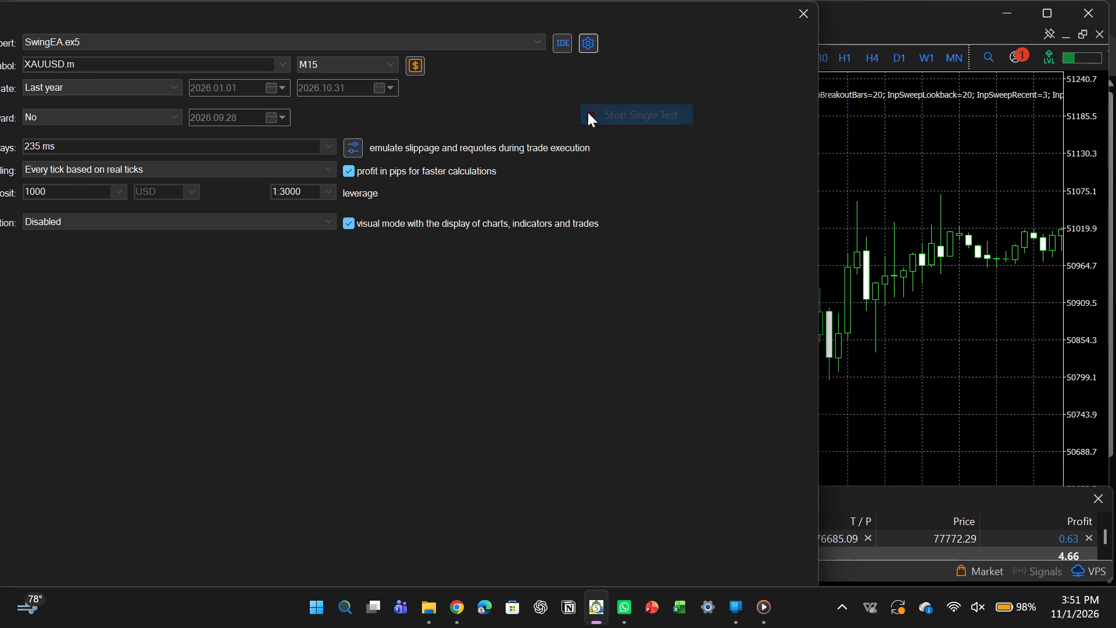
{"action": "left_click", "coordinate": [587, 35]}
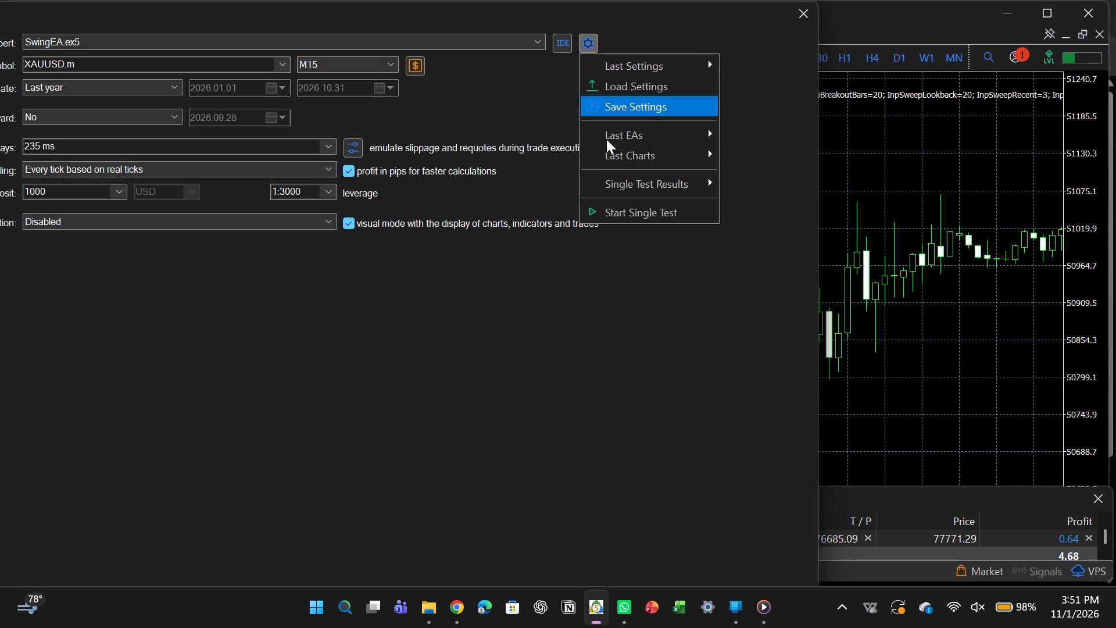
{"action": "left_click", "coordinate": [610, 210]}
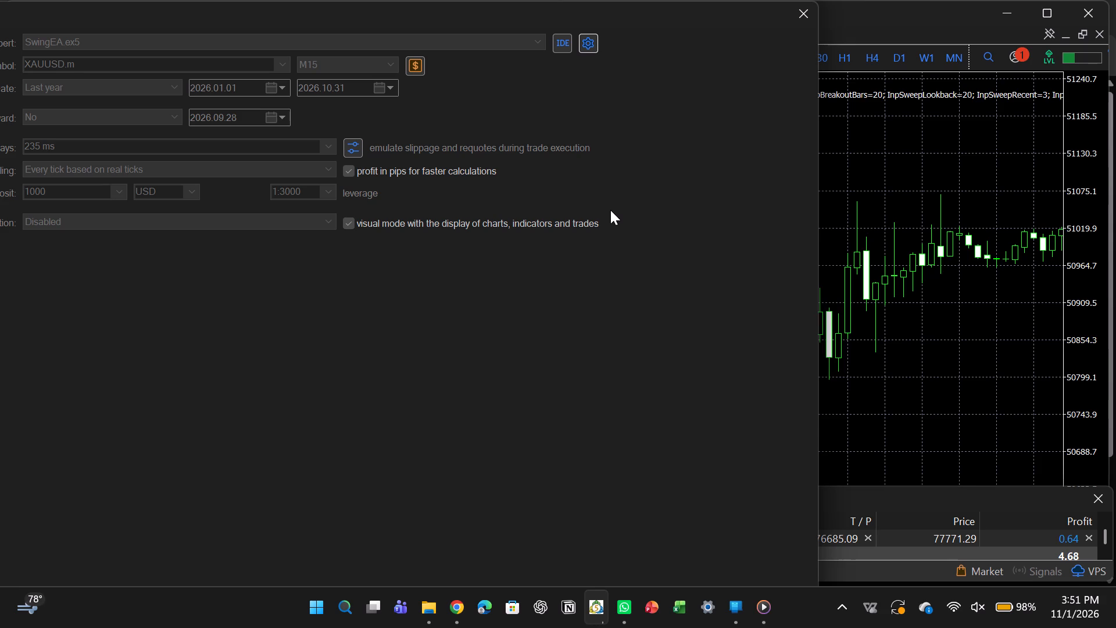
Minimize the MetaTrader 5 and Google Chrome windows to show the desktop.
{"action": "left_click", "coordinate": [908, 179]}
{"action": "left_click", "coordinate": [1005, 12]}
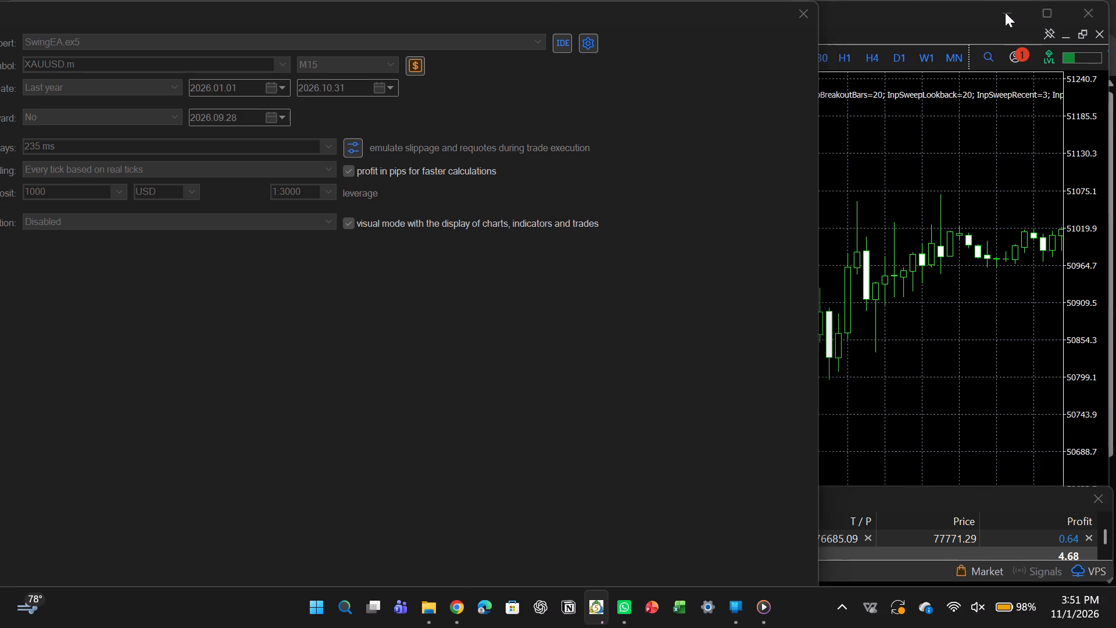
{"action": "left_click", "coordinate": [1005, 12]}
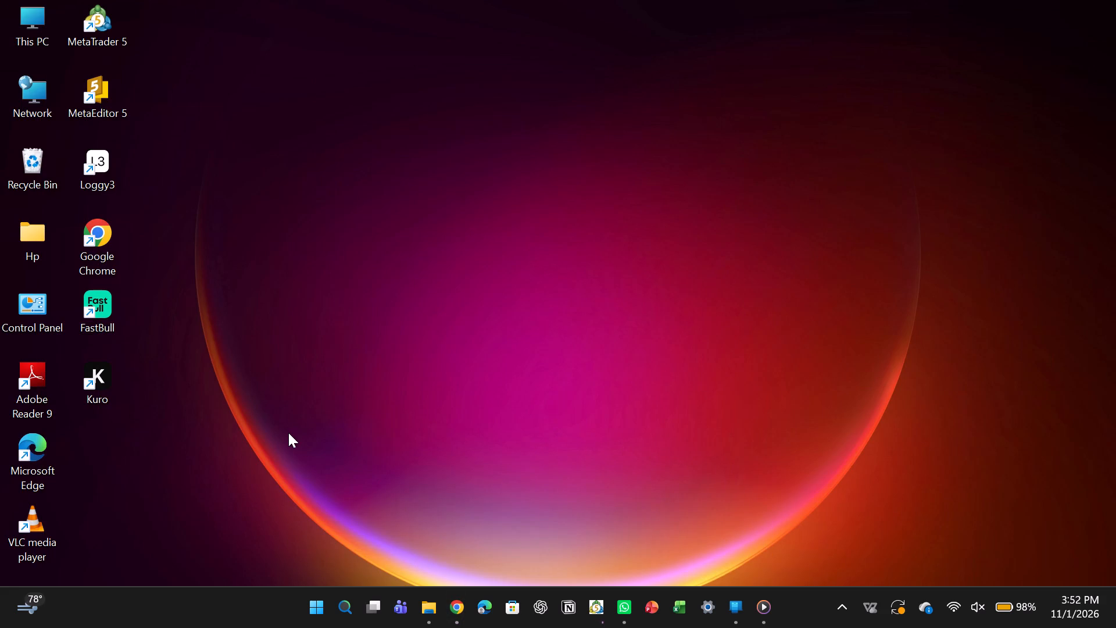
Launch the Kuro application from the desktop.
{"action": "double_click", "coordinate": [103, 379]}
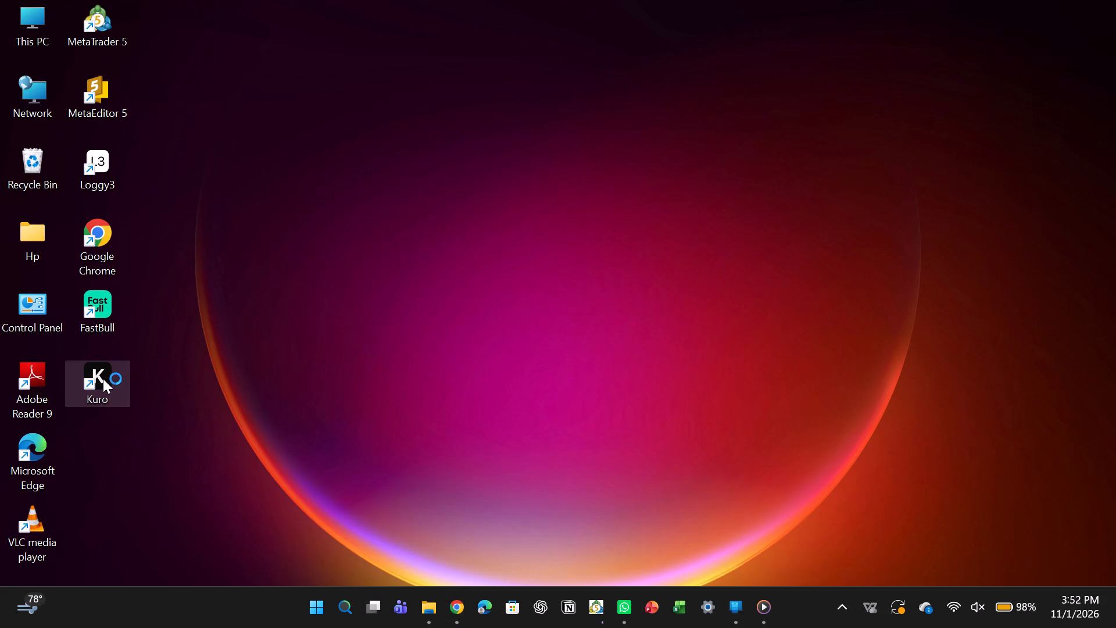
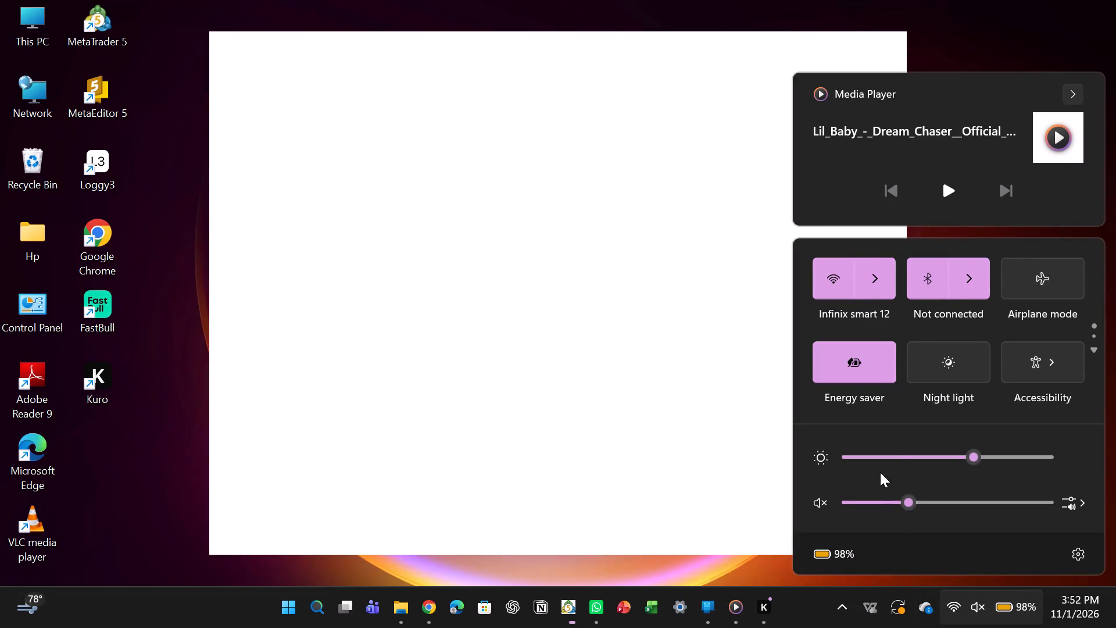
Resume playback of the Lil Baby Dream Chaser track in Media Player and dismiss the quick settings.
{"action": "left_click", "coordinate": [942, 196]}
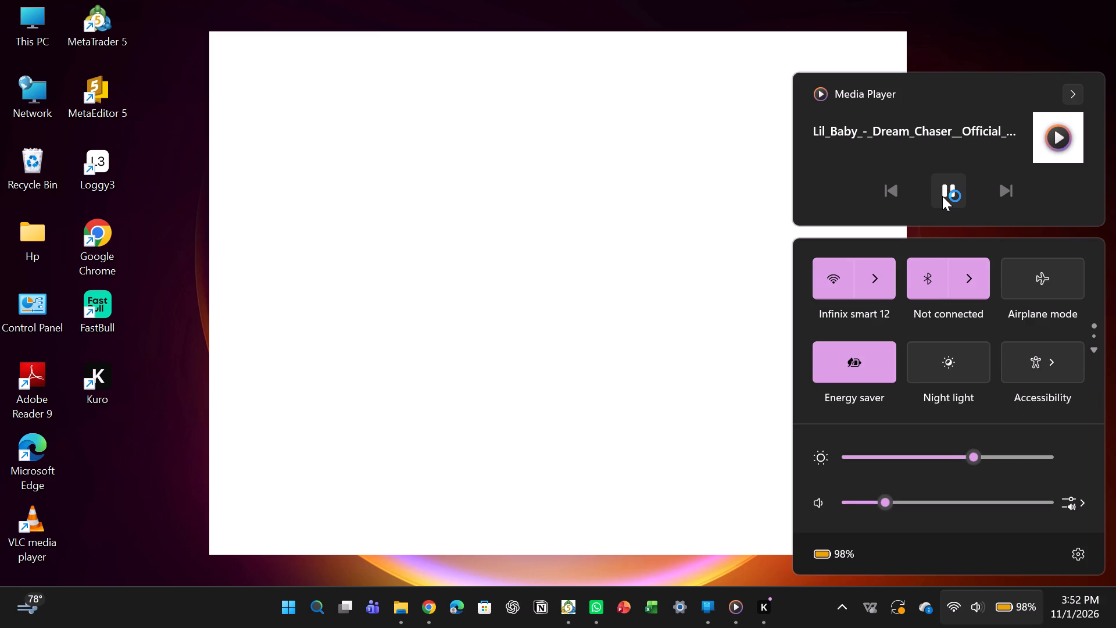
{"action": "left_click", "coordinate": [181, 192]}
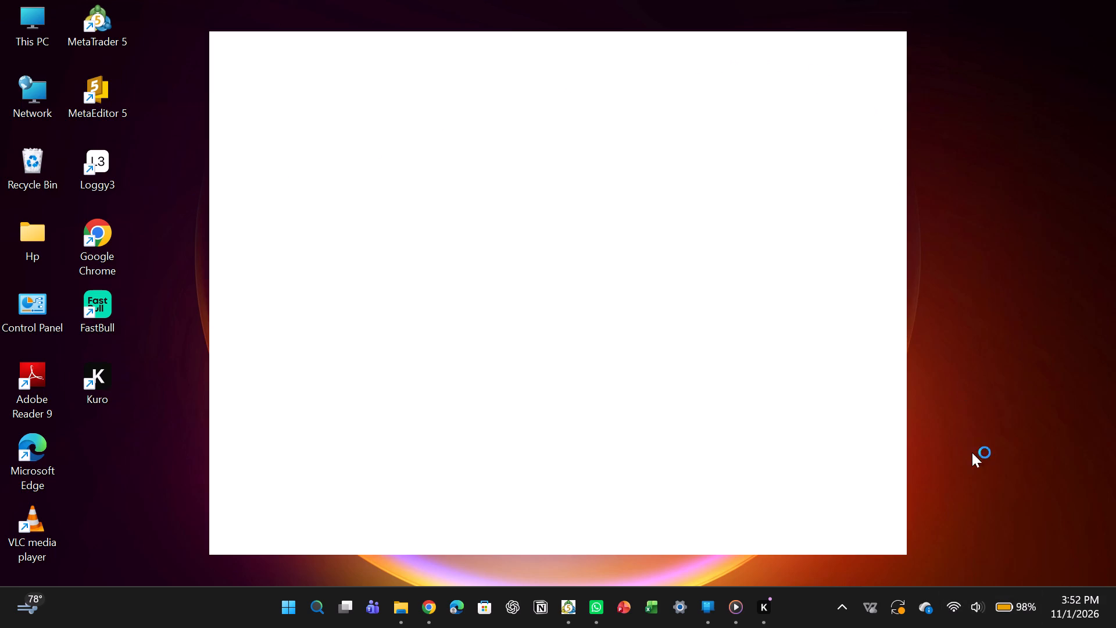
Switch back to MetaTrader 5 and open the settings and test options for the SwingEA backtest on XAUUSD.m.
{"action": "left_click", "coordinate": [567, 610]}
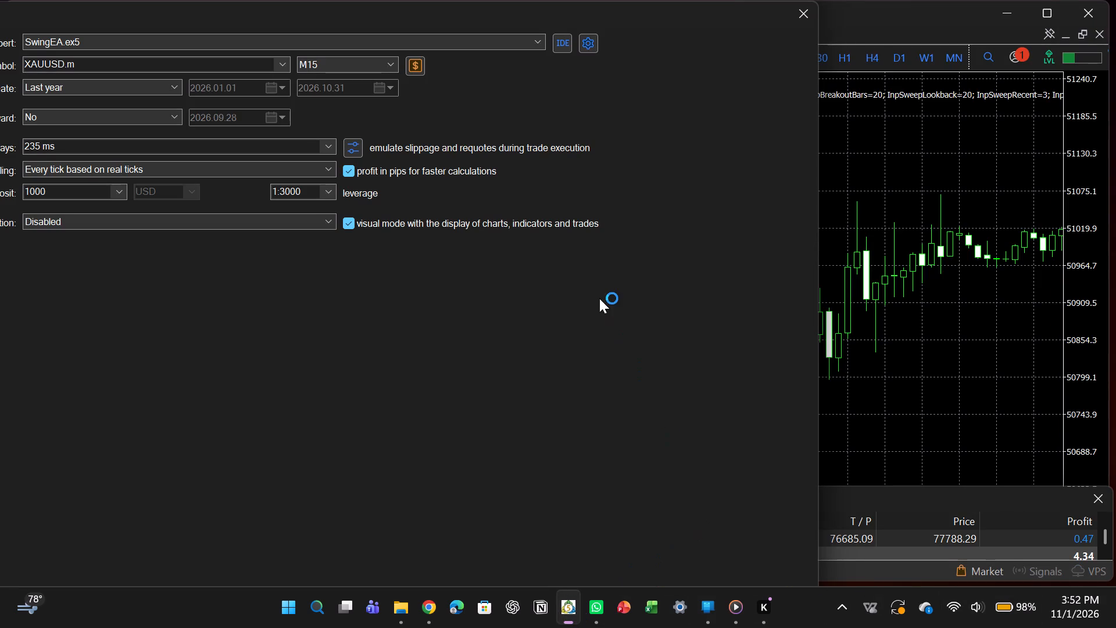
{"action": "left_click", "coordinate": [580, 47]}
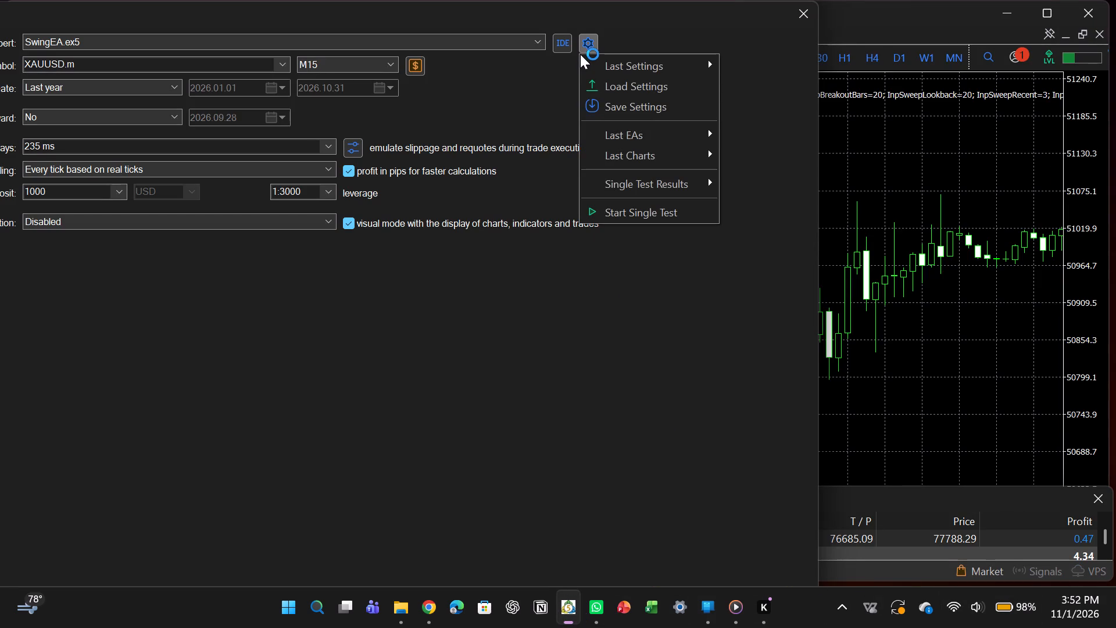
Start the SwingEA single test on XAUUSD.m, M15, over last year in visual mode.
{"action": "left_click", "coordinate": [620, 213]}
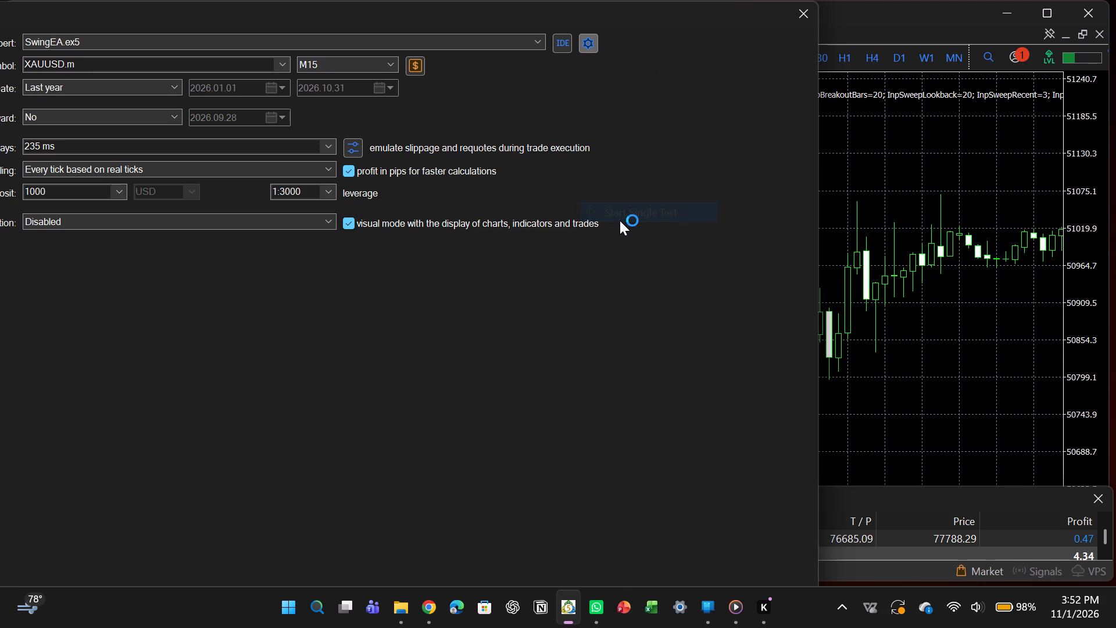
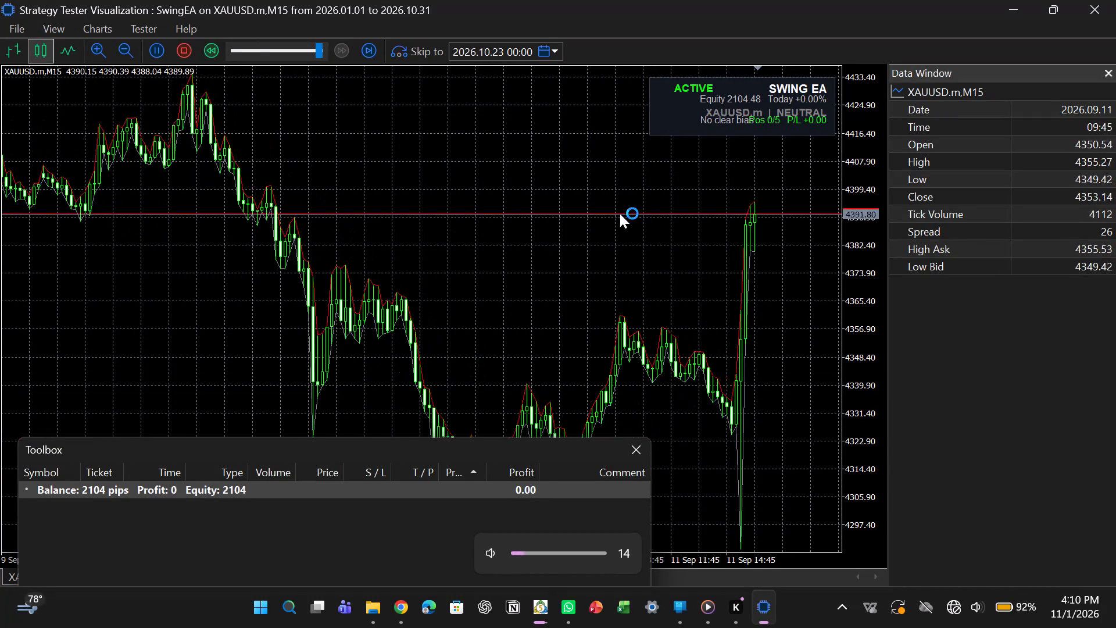
Resume playback of the Lil Baby Dream Chaser track through the system media controls and return to the test visualization.
{"action": "left_click", "coordinate": [1006, 609]}
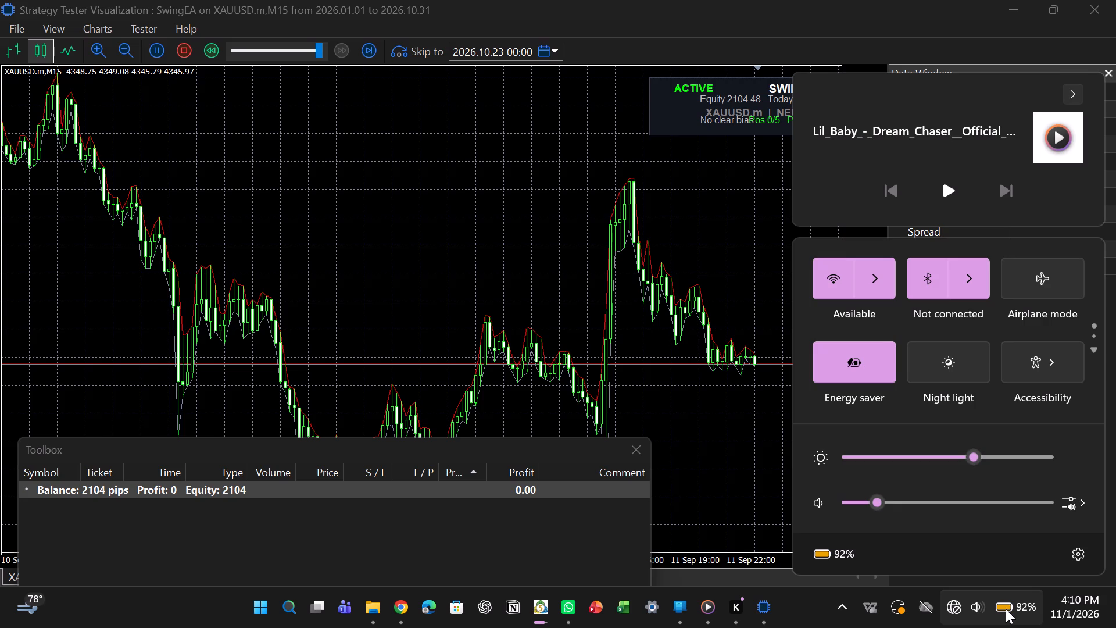
{"action": "left_click", "coordinate": [947, 191]}
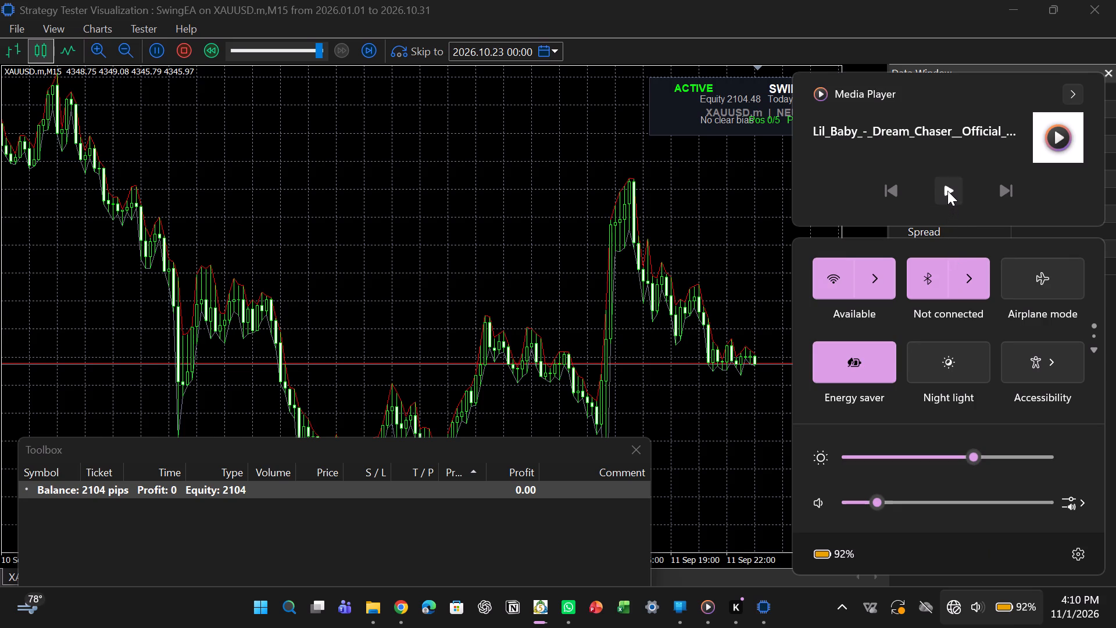
{"action": "left_click", "coordinate": [763, 291]}
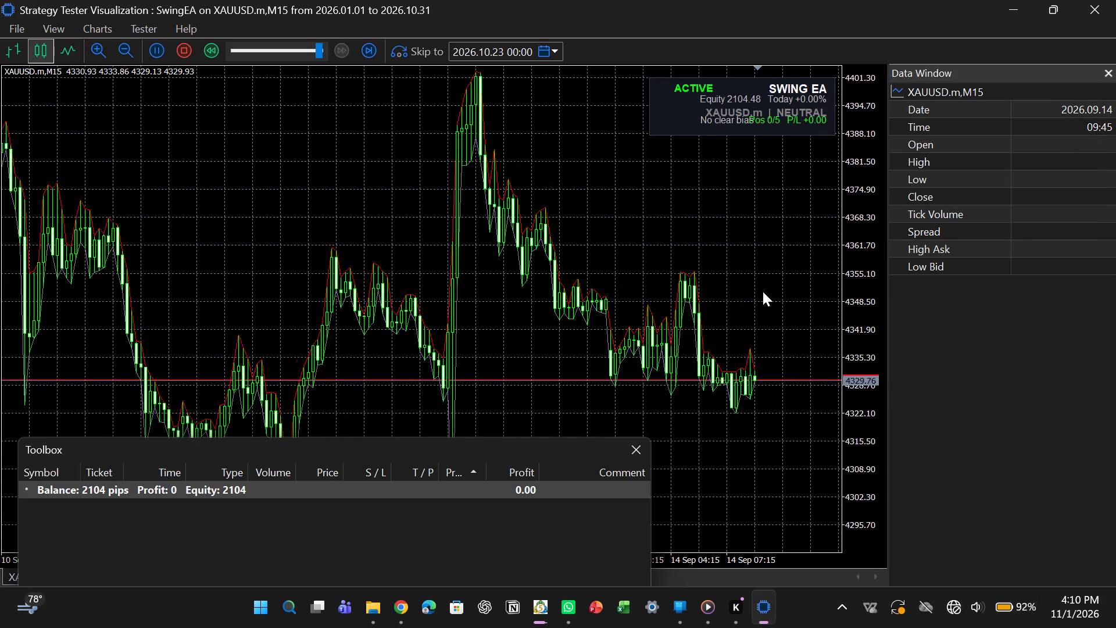
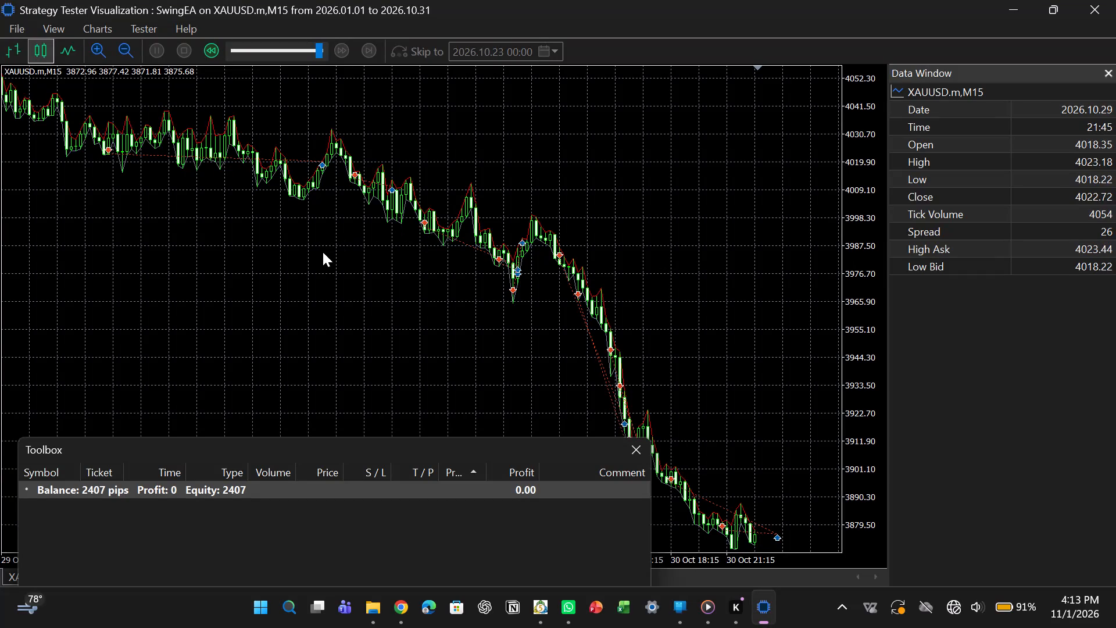
Examine SwingEA's trades on the XAUUSD.m M15 test chart, going back through late October 2026 and returning to the latest bars.
{"action": "left_click", "coordinate": [323, 252]}
{"action": "scroll", "coordinate": [460, 333], "scroll_direction": "right", "scroll_amount": 2}
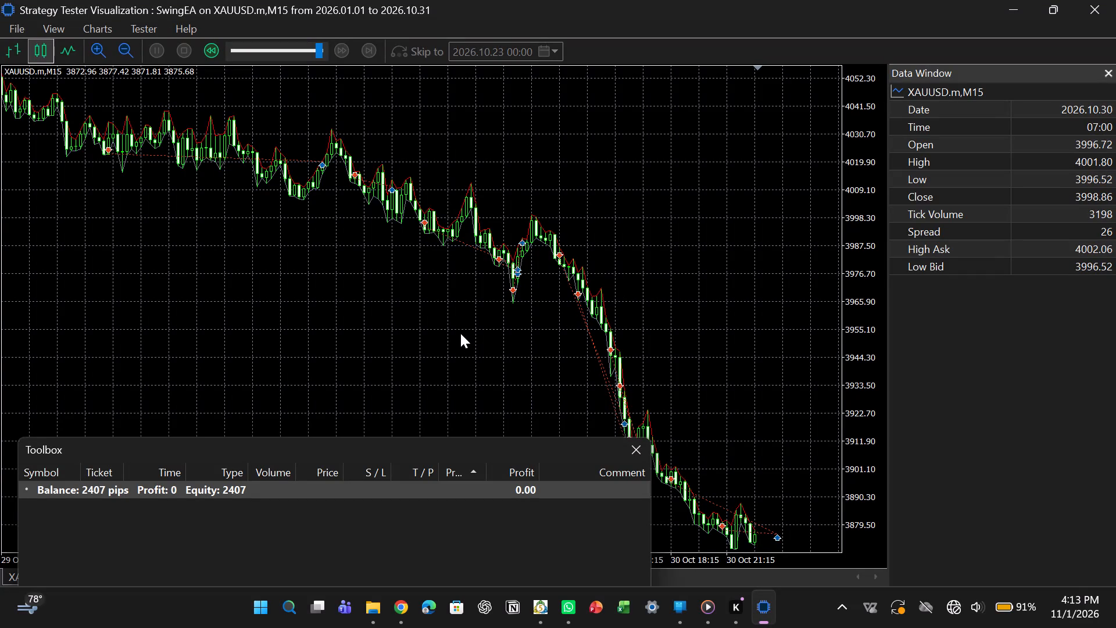
{"action": "key", "text": "Left"}
{"action": "key", "text": "Left"}
{"action": "key", "text": "Left"}
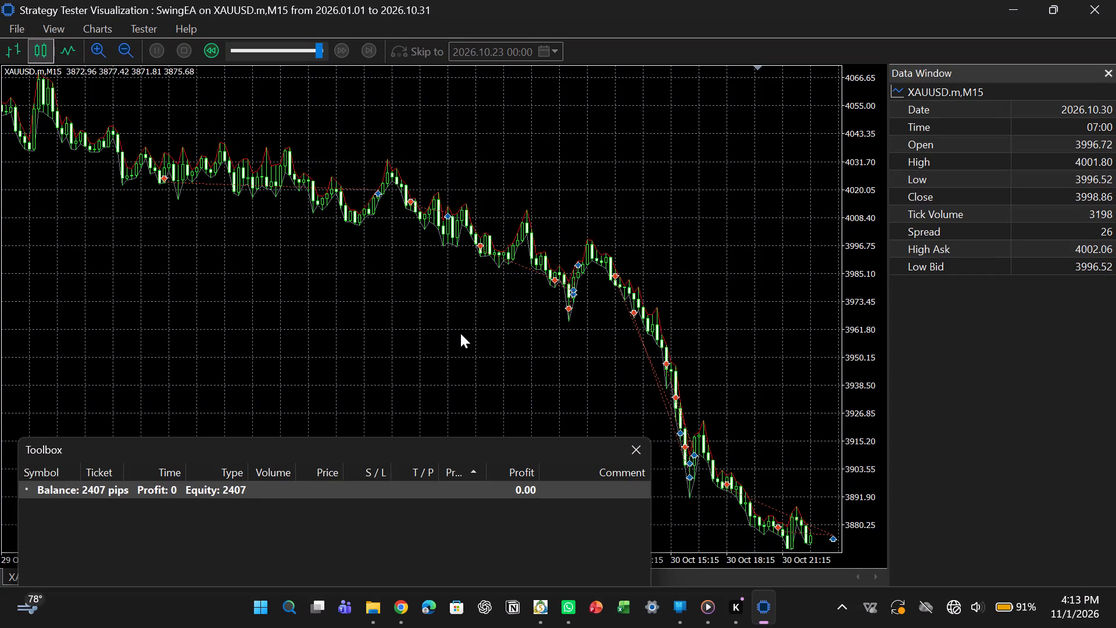
{"action": "key", "text": "Left"}
{"action": "key", "text": "Left"}
{"action": "key", "text": "Left"}
{"action": "key", "text": "Left"}
{"action": "key", "text": "Left"}
{"action": "key", "text": "Left"}
{"action": "key", "text": "Left"}
{"action": "key", "text": "Left"}
{"action": "key", "text": "Left"}
{"action": "key", "text": "Left"}
{"action": "key", "text": "Left"}
{"action": "key", "text": "Left"}
{"action": "key", "text": "Left"}
{"action": "key", "text": "Left"}
{"action": "key", "text": "Left"}
{"action": "key", "text": "Left"}
{"action": "key", "text": "Left"}
{"action": "key", "text": "Left"}
{"action": "key", "text": "Left"}
{"action": "key", "text": "Left"}
{"action": "key", "text": "Left"}
{"action": "key", "text": "Left"}
{"action": "key", "text": "Left"}
{"action": "key", "text": "Left"}
{"action": "key", "text": "Left"}
{"action": "key", "text": "Left"}
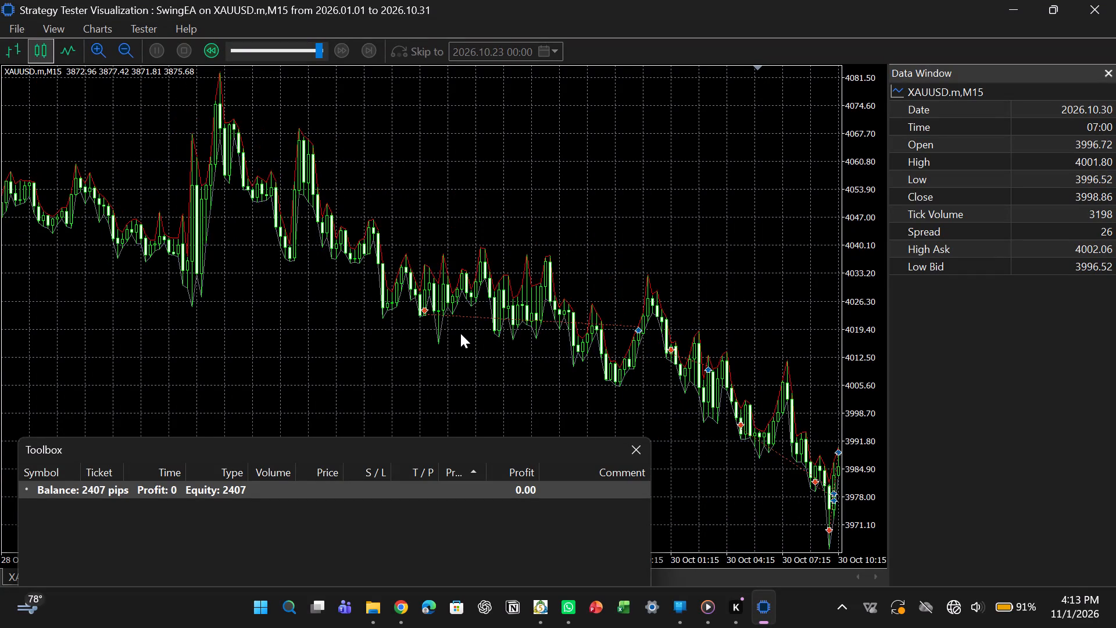
{"action": "key", "text": "Left"}
{"action": "key", "text": "Left"}
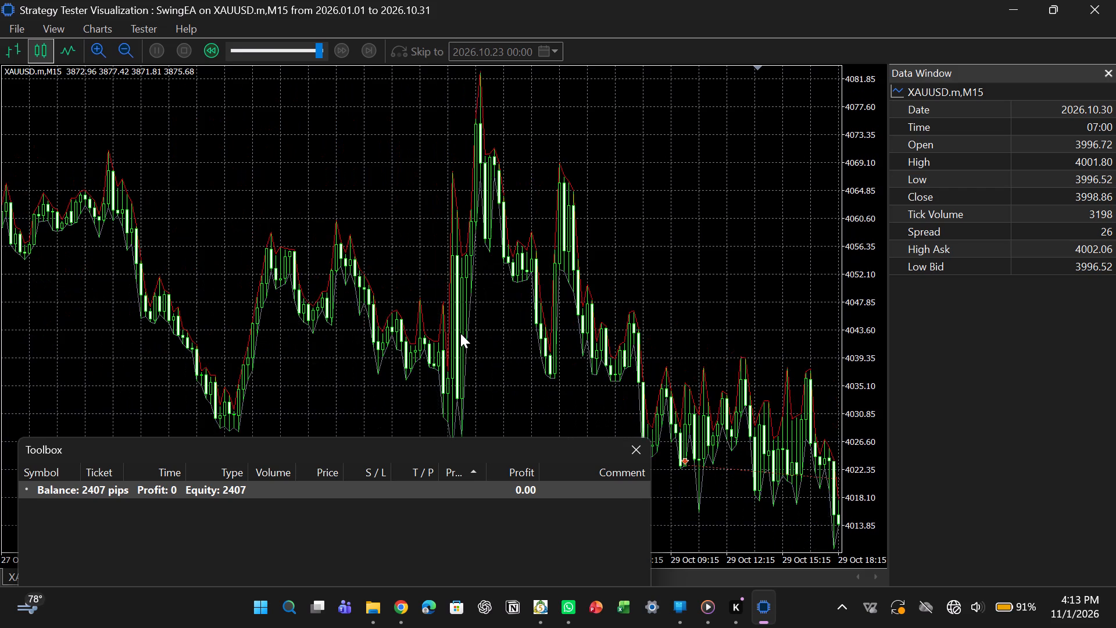
{"action": "key", "text": "Left"}
{"action": "key", "text": "Left"}
{"action": "key", "text": "Left"}
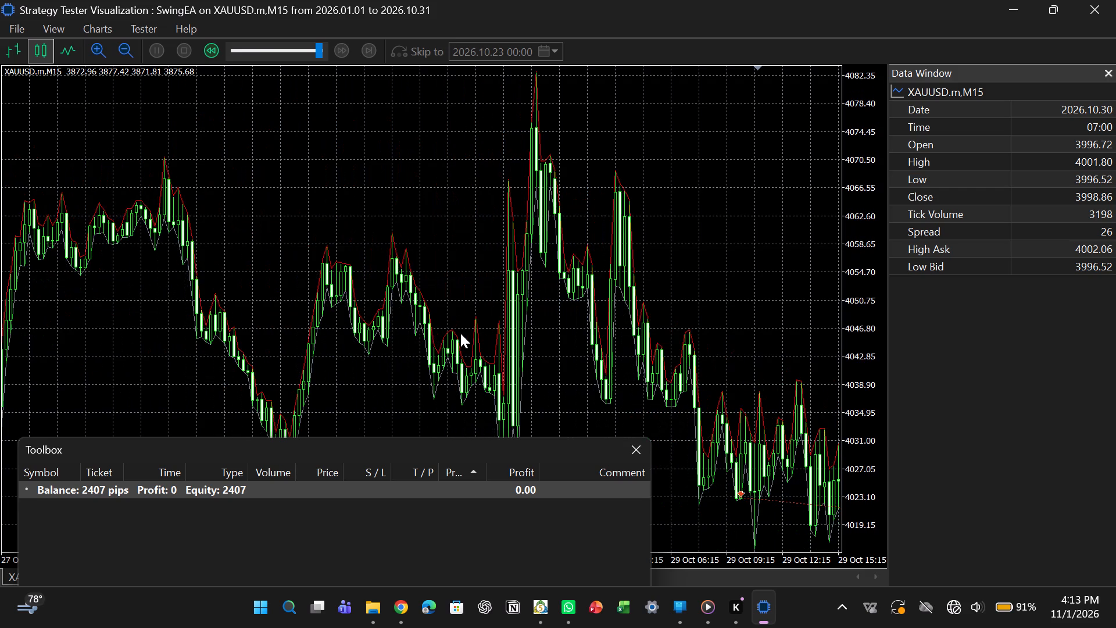
{"action": "key", "text": "Down"}
{"action": "key", "text": "Up"}
{"action": "key", "text": "Right"}
{"action": "key", "text": "Right"}
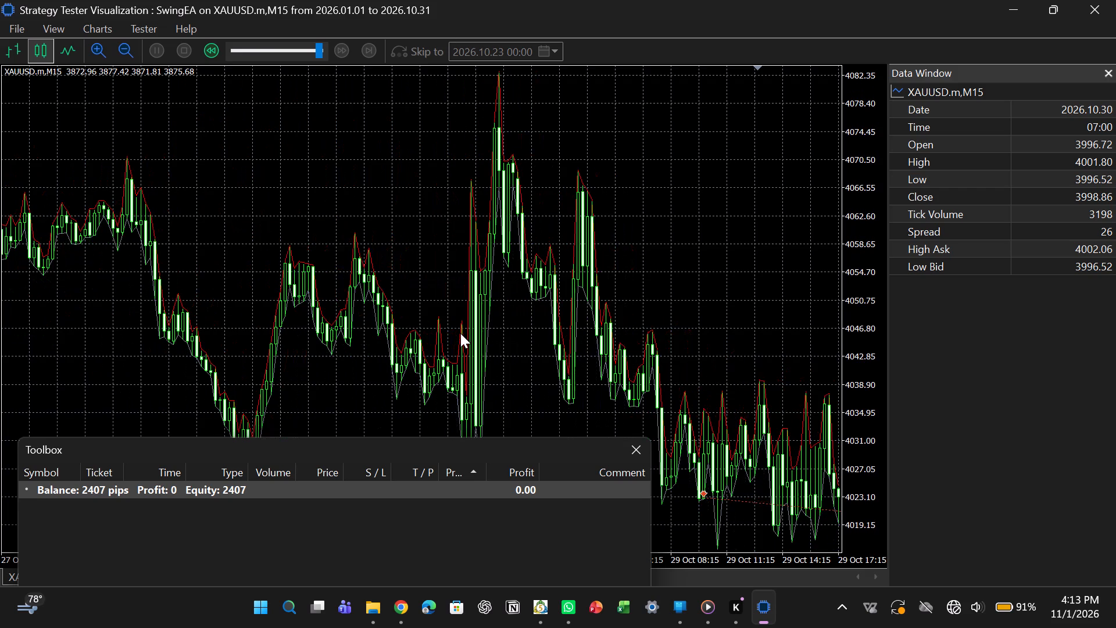
{"action": "key", "text": "Right"}
{"action": "key", "text": "Right"}
{"action": "key", "text": "Right"}
{"action": "key", "text": "Right"}
{"action": "key", "text": "Right"}
{"action": "key", "text": "Right"}
{"action": "key", "text": "Right"}
{"action": "key", "text": "Right"}
{"action": "key", "text": "Right"}
{"action": "key", "text": "Right"}
{"action": "key", "text": "Right"}
{"action": "key", "text": "Right"}
{"action": "key", "text": "Right"}
{"action": "key", "text": "Right"}
{"action": "key", "text": "Right"}
{"action": "key", "text": "Right"}
{"action": "key", "text": "Right"}
{"action": "key", "text": "Right"}
{"action": "key", "text": "Right"}
{"action": "key", "text": "Right"}
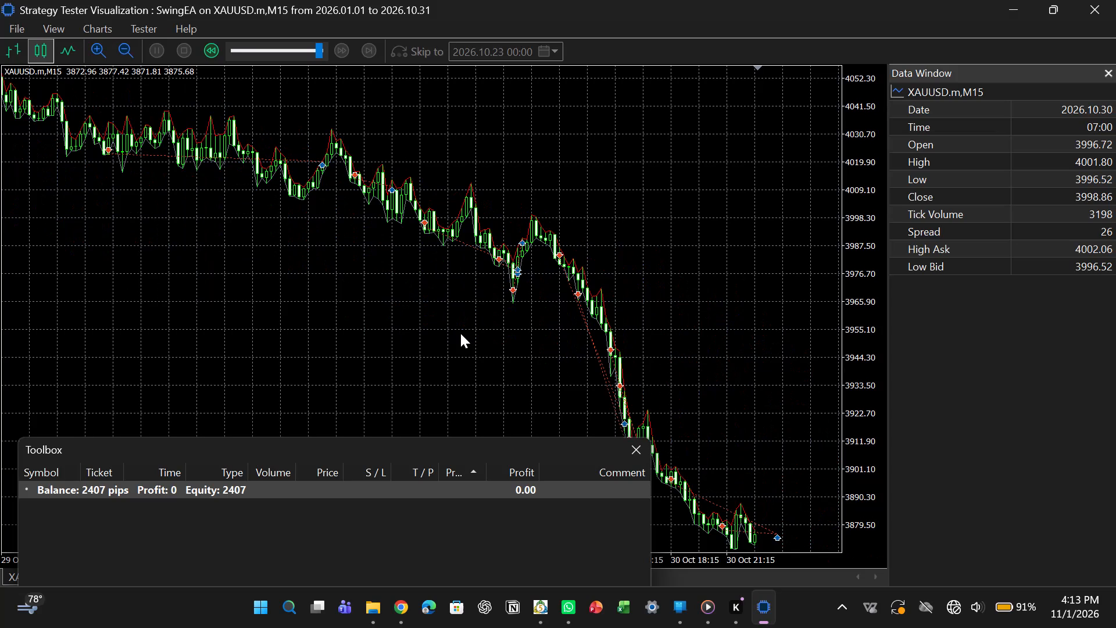
{"action": "key", "text": "Right"}
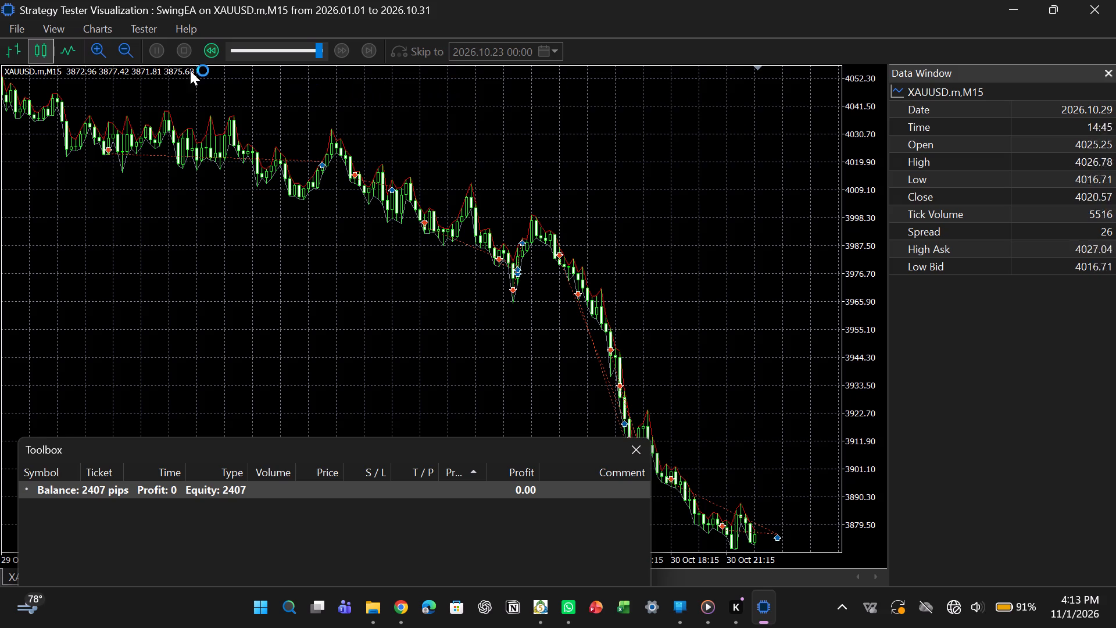
Exit the Strategy Tester visualization of the XAUUSD.m run.
{"action": "left_click", "coordinate": [8, 25]}
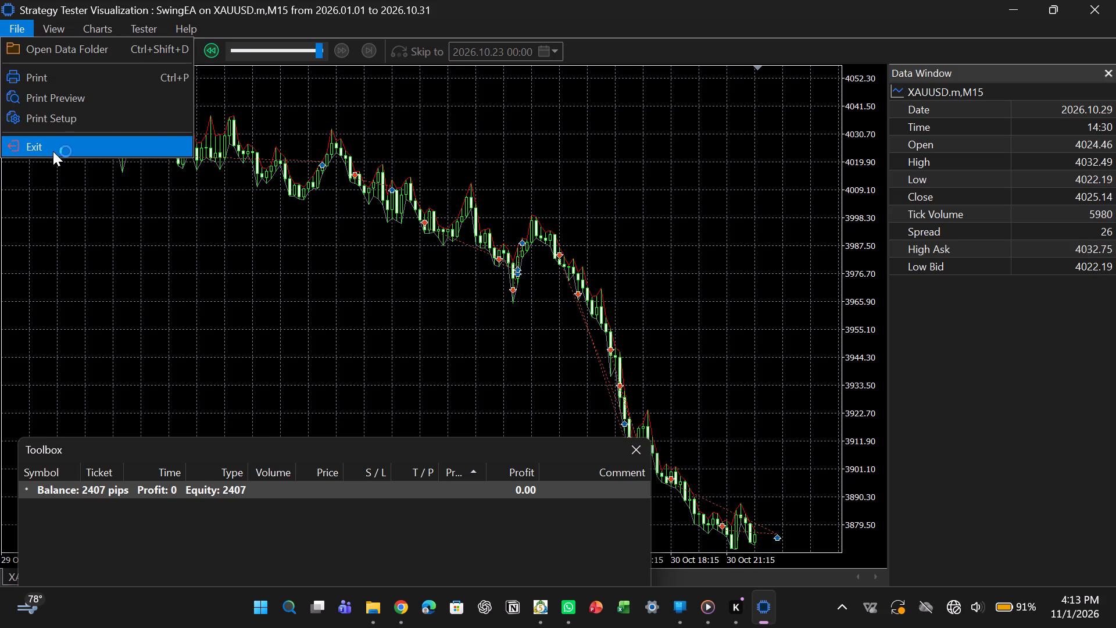
{"action": "left_click", "coordinate": [53, 144]}
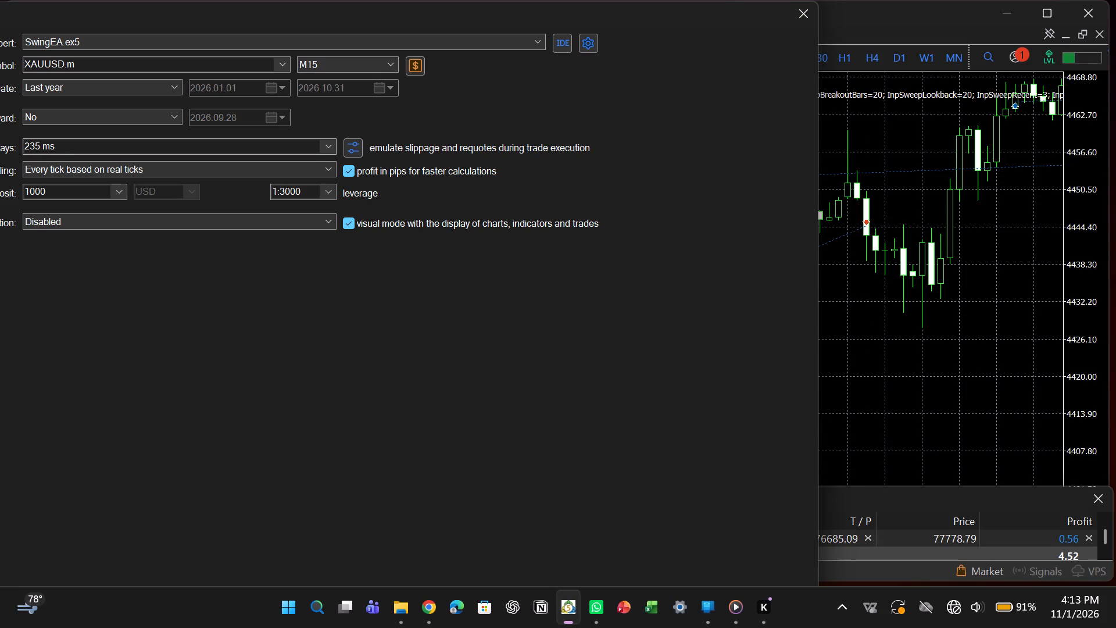
Start the SwingEA single test again on XAUUSD.m, M15, over last year in visual mode.
{"action": "left_click", "coordinate": [591, 44]}
{"action": "left_click", "coordinate": [664, 212]}
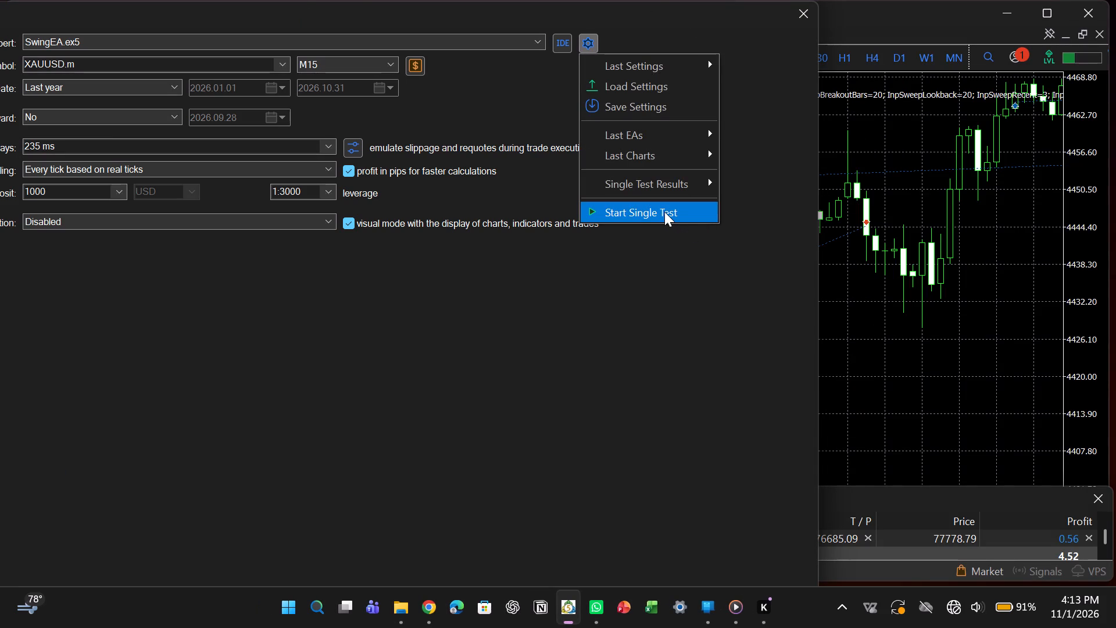
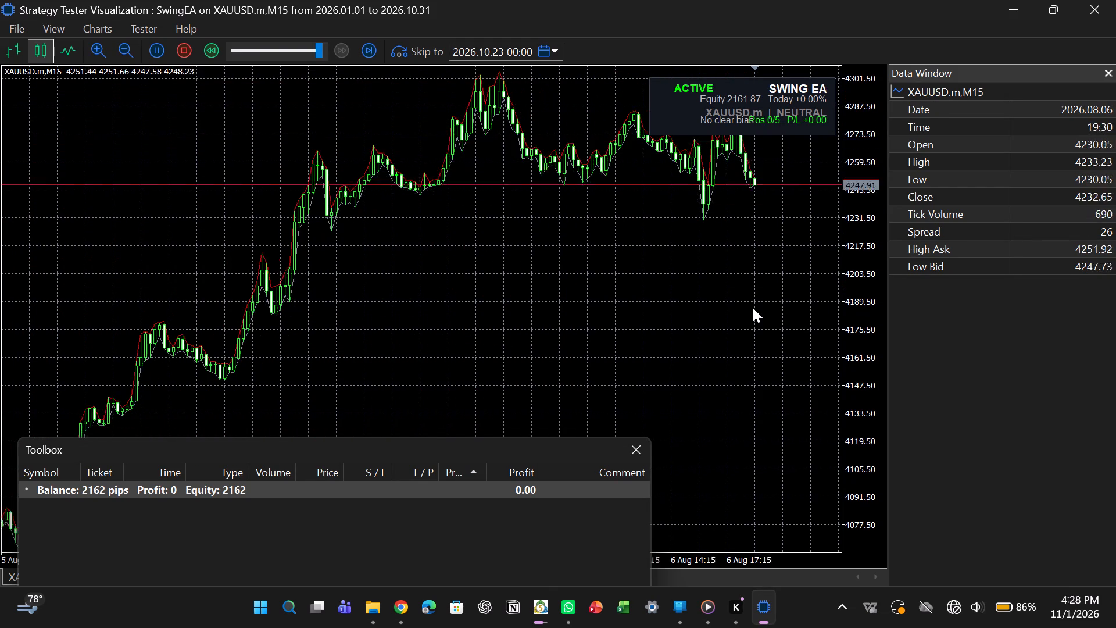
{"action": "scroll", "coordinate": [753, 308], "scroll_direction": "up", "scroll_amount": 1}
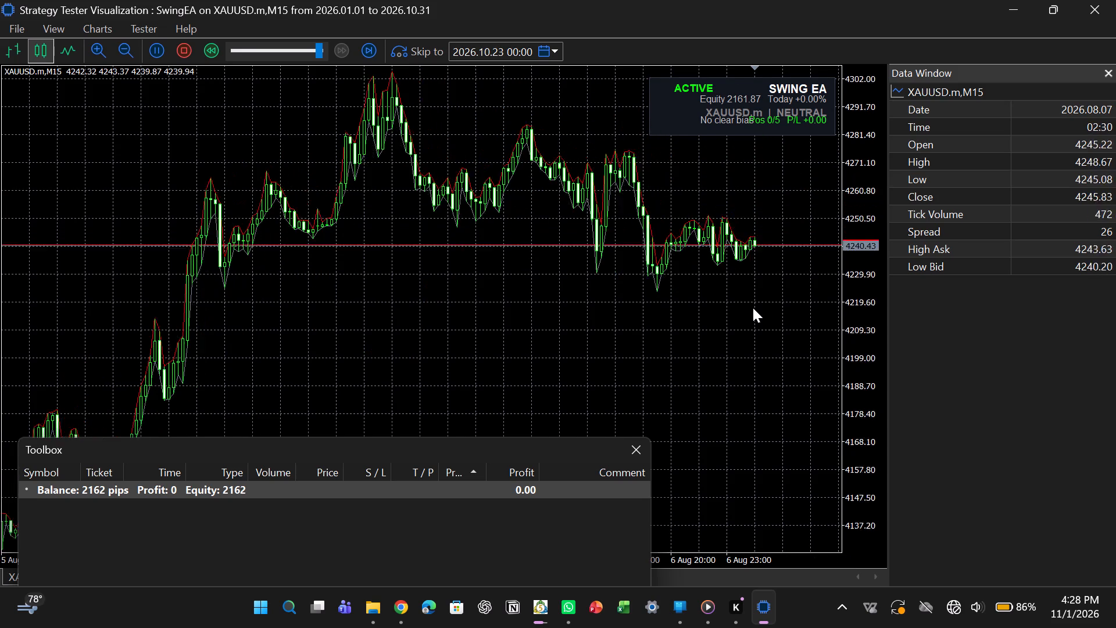
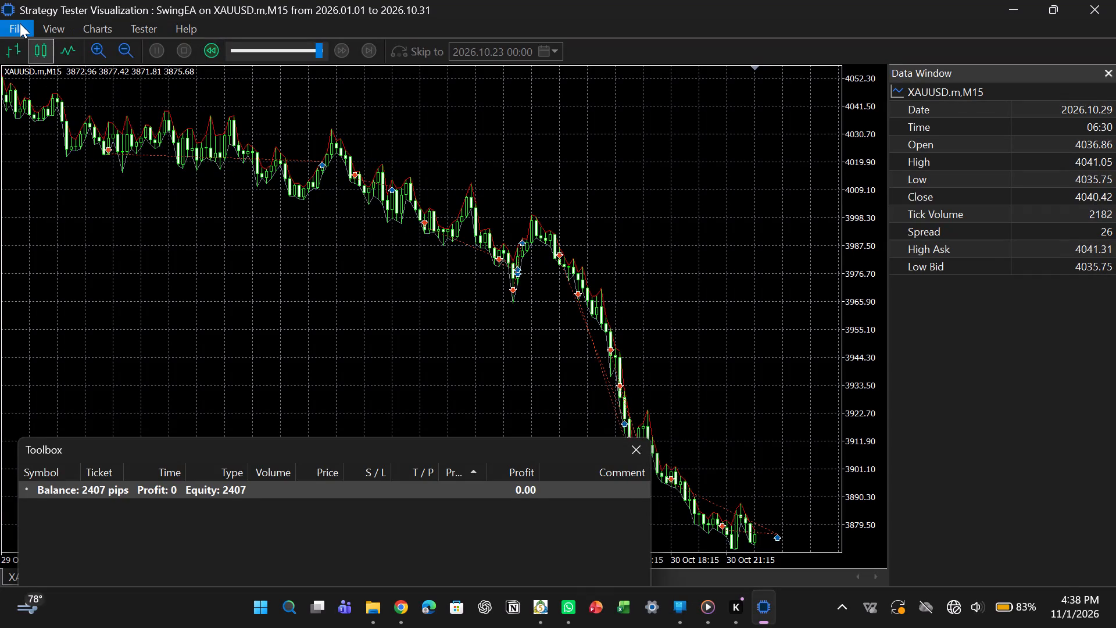
Close the finished XAUUSD.m M15 test visualization and return to the strategy tester settings.
{"action": "left_click", "coordinate": [20, 23]}
{"action": "left_click", "coordinate": [44, 145]}
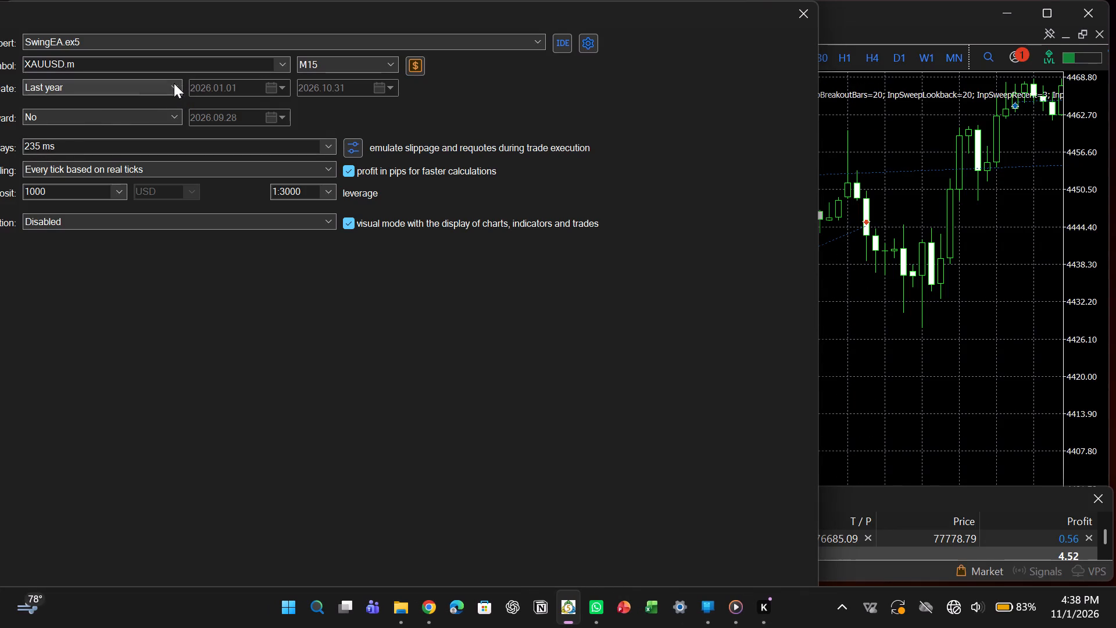
Start a single SwingEA test on XAUUSD.m with the period set to Last month and the timeframe set to M5.
{"action": "left_click", "coordinate": [171, 88]}
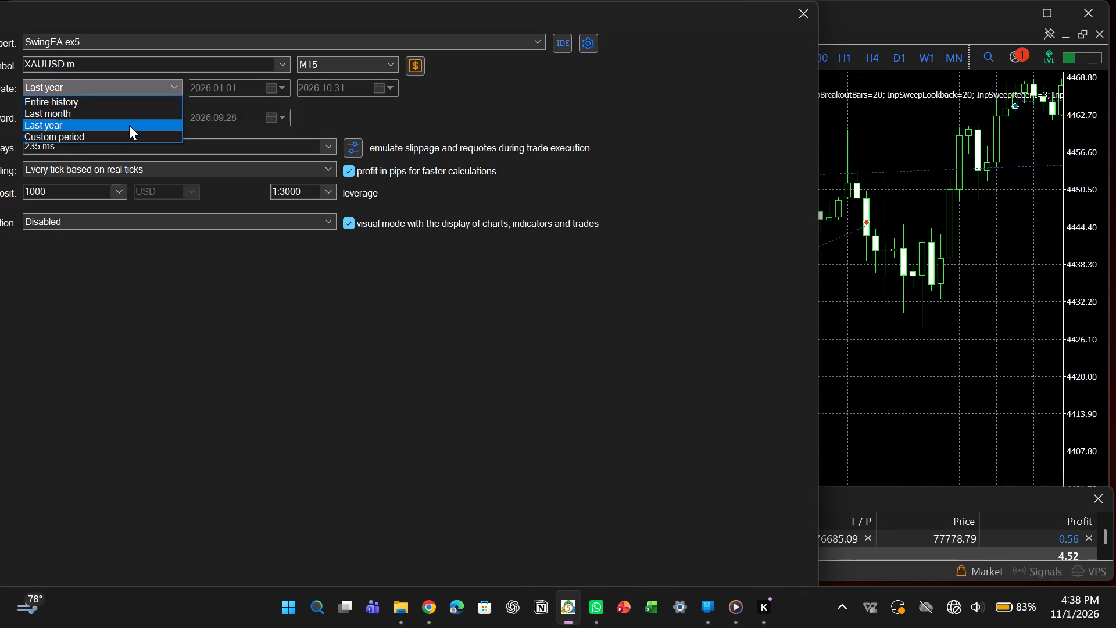
{"action": "left_click", "coordinate": [136, 116]}
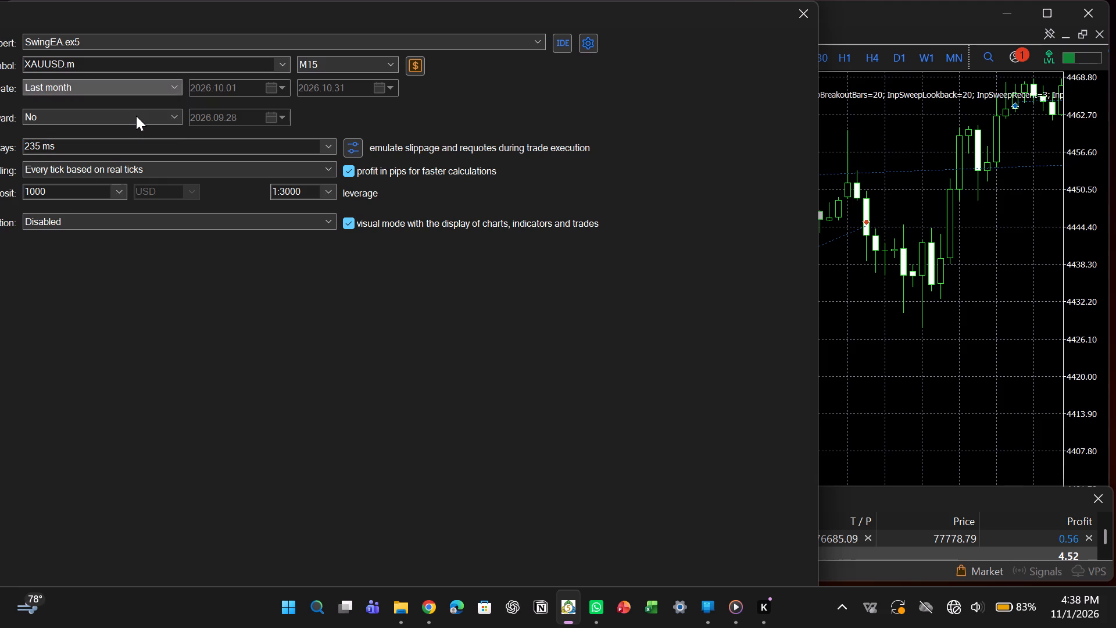
{"action": "left_click", "coordinate": [388, 63]}
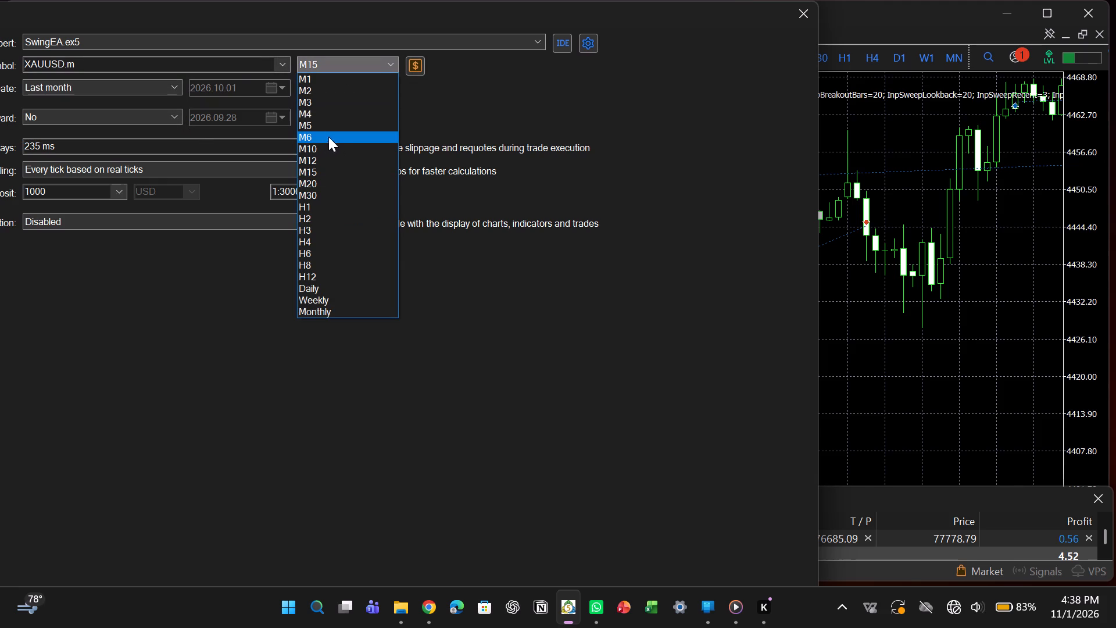
{"action": "left_click", "coordinate": [338, 127]}
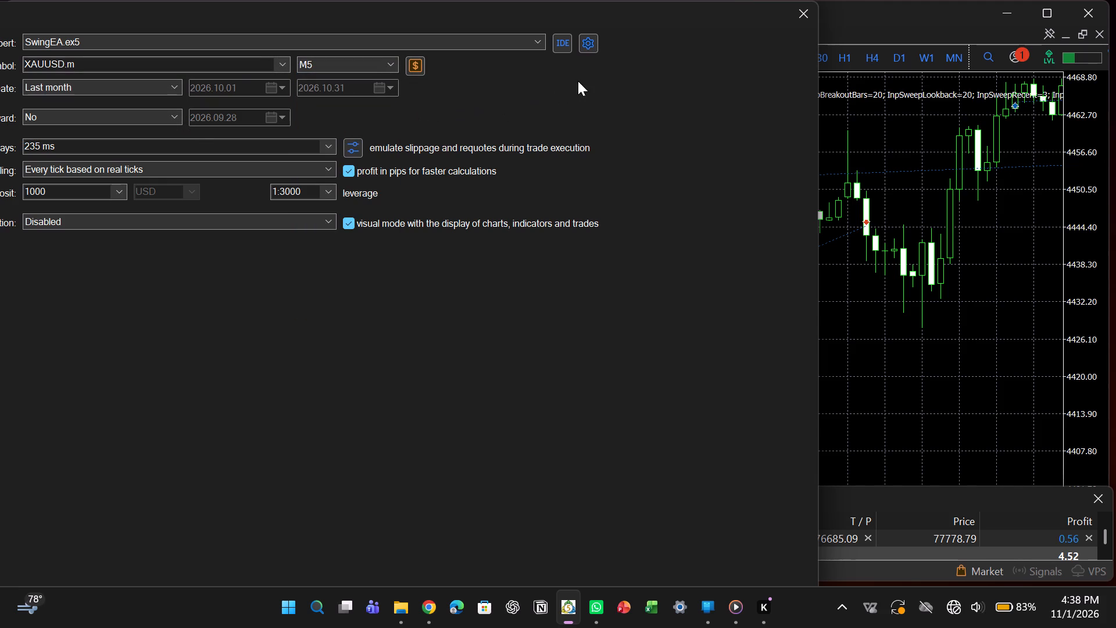
{"action": "left_click", "coordinate": [587, 47]}
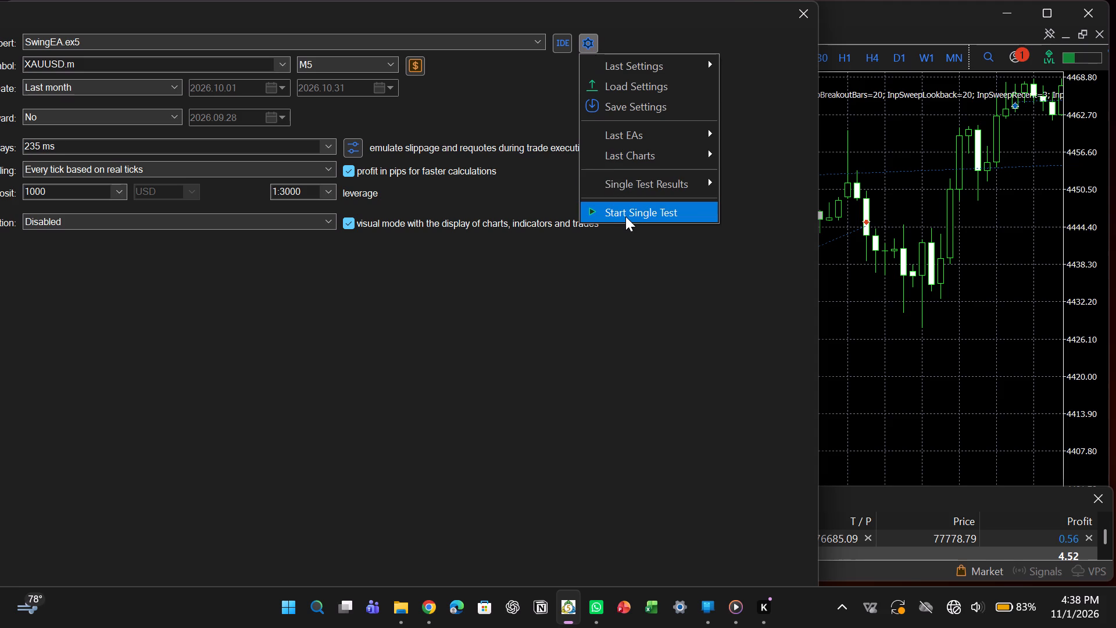
{"action": "left_click", "coordinate": [625, 216]}
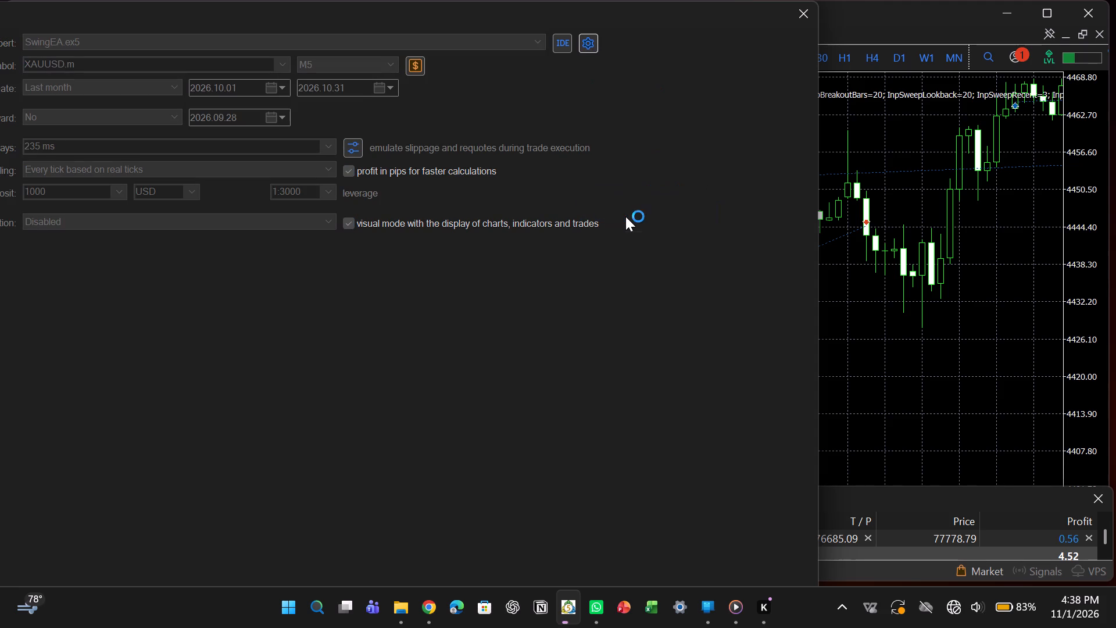
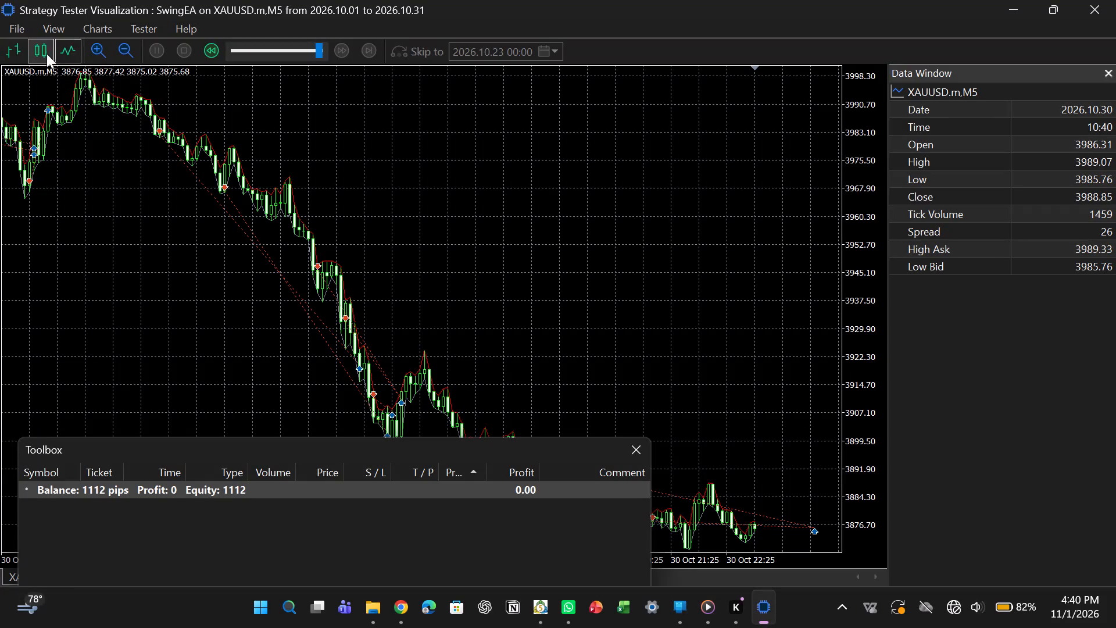
Close the finished XAUUSD.m M5 test visualization and return to the strategy tester settings.
{"action": "left_click", "coordinate": [13, 25]}
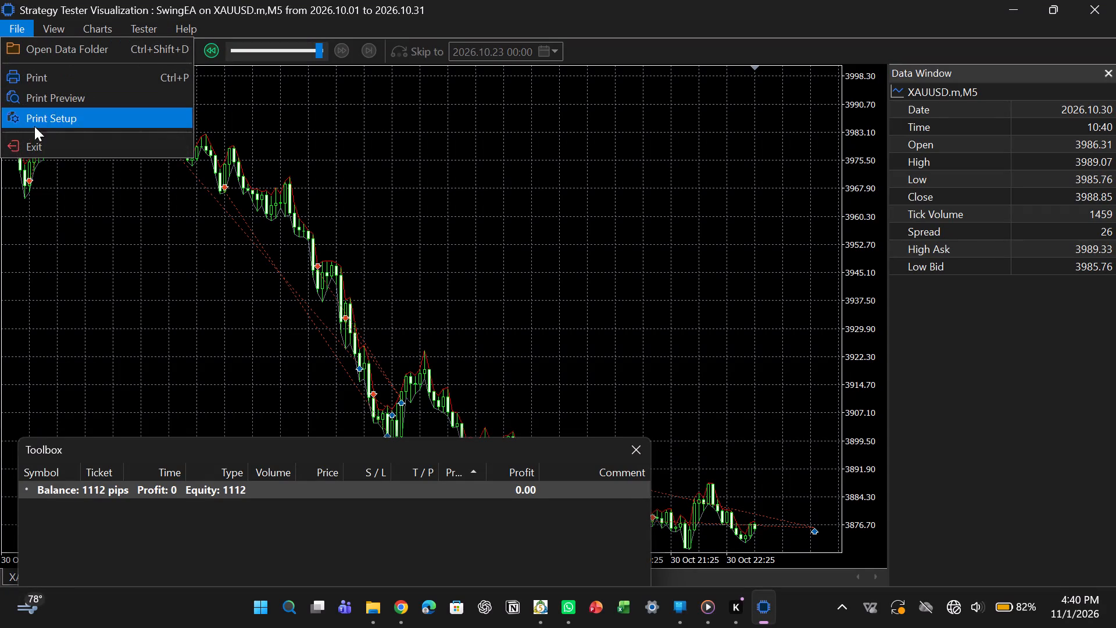
{"action": "left_click", "coordinate": [33, 140]}
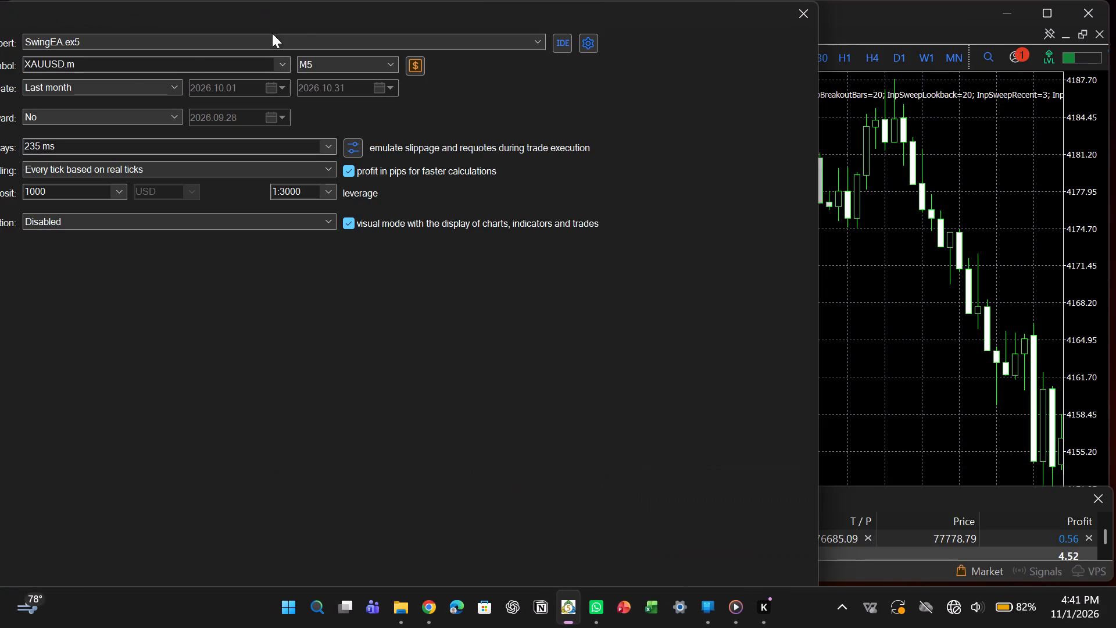
Start a single SwingEA test on XAUUSD.m over the last month with the timeframe set to M15.
{"action": "left_click", "coordinate": [391, 59]}
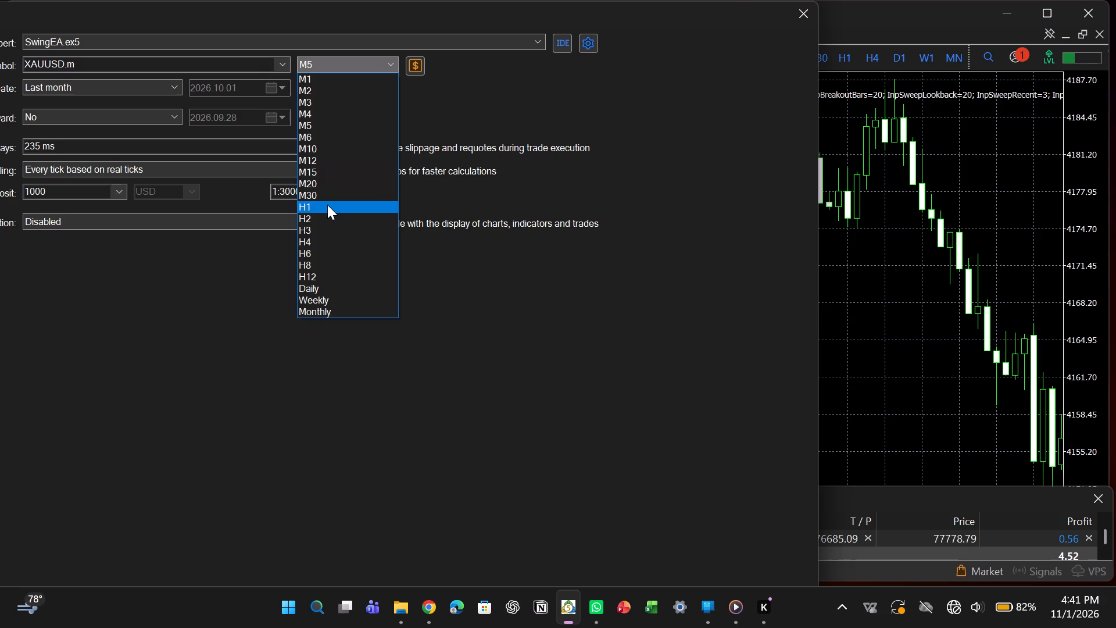
{"action": "left_click", "coordinate": [339, 173]}
{"action": "left_click", "coordinate": [592, 41]}
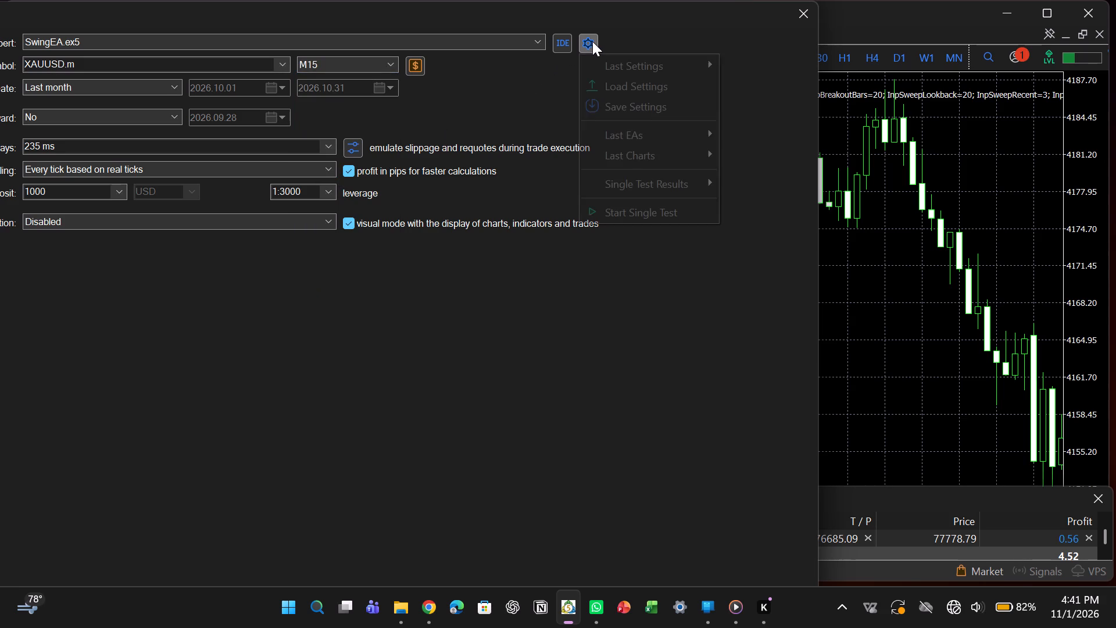
{"action": "left_click", "coordinate": [623, 210]}
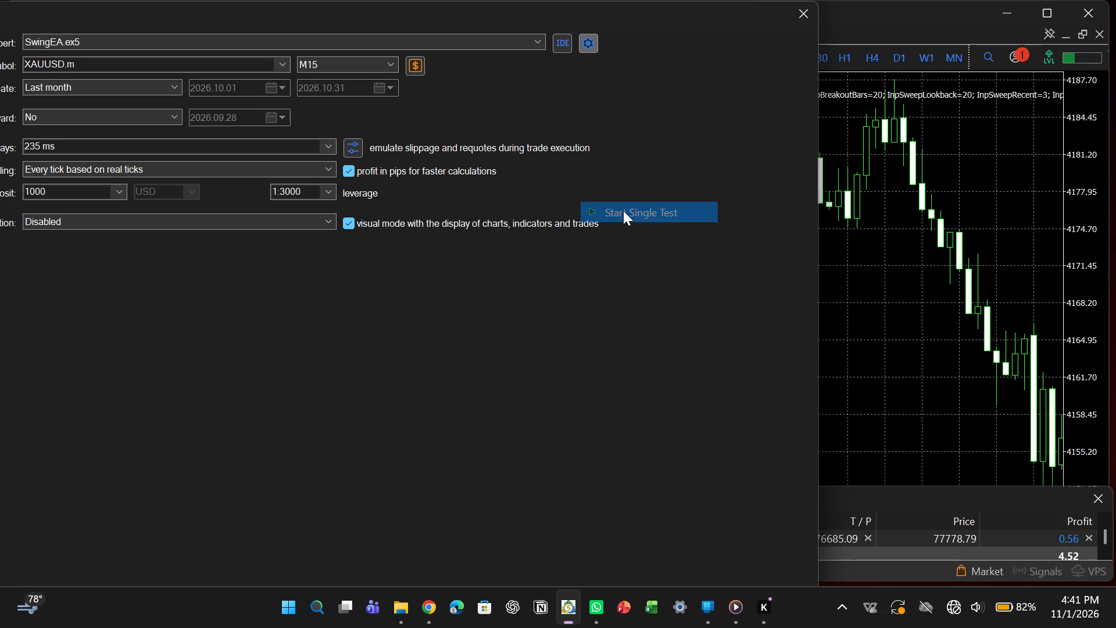
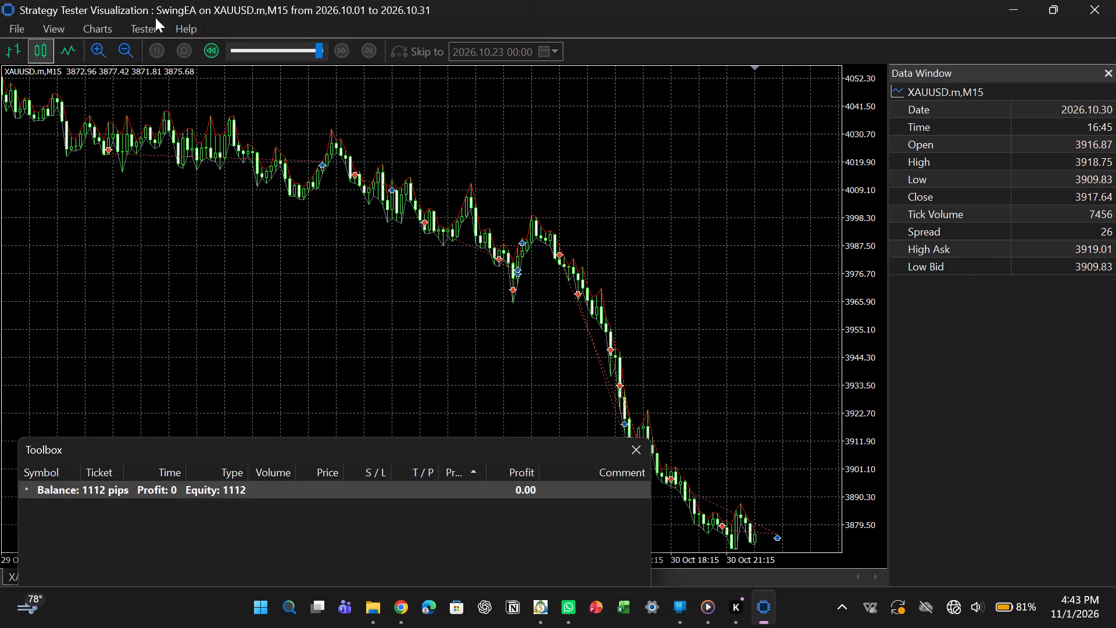
Close the finished XAUUSD.m M15 test visualization and return to the strategy tester settings.
{"action": "left_click", "coordinate": [22, 26]}
{"action": "left_click", "coordinate": [41, 144]}
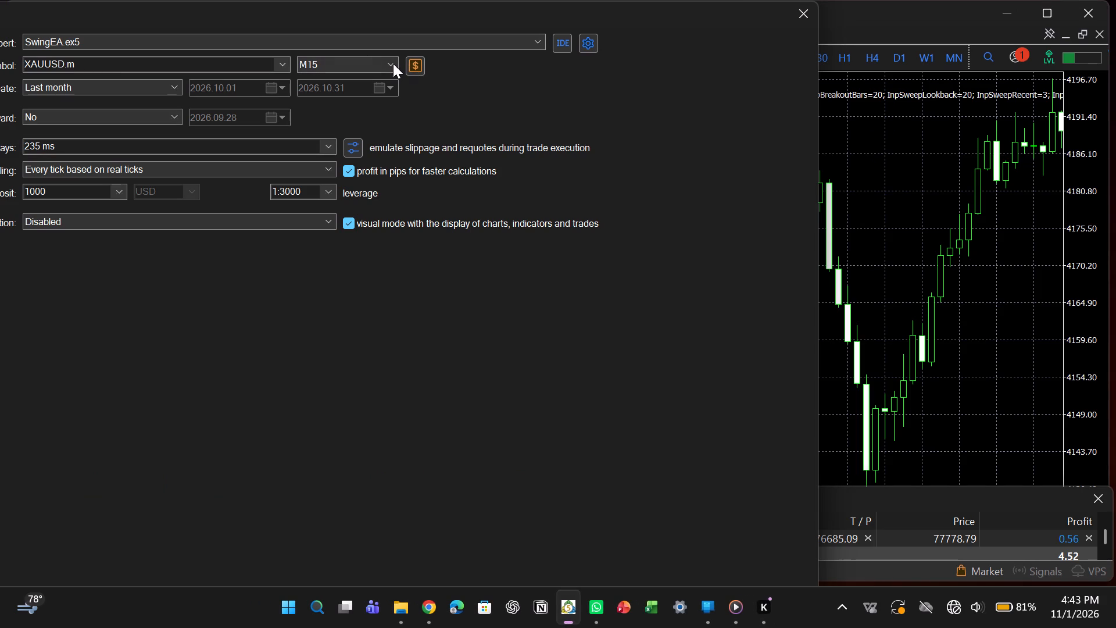
Start a single SwingEA test on XAUUSD.m over the last month with the timeframe set to M30.
{"action": "left_click", "coordinate": [392, 63]}
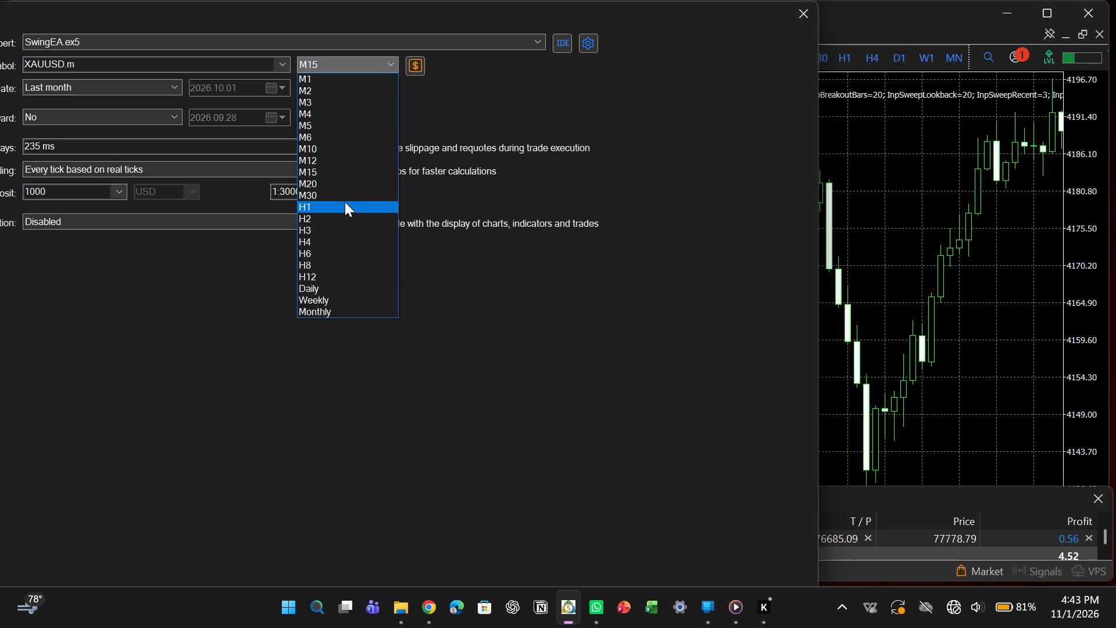
{"action": "left_click", "coordinate": [345, 202]}
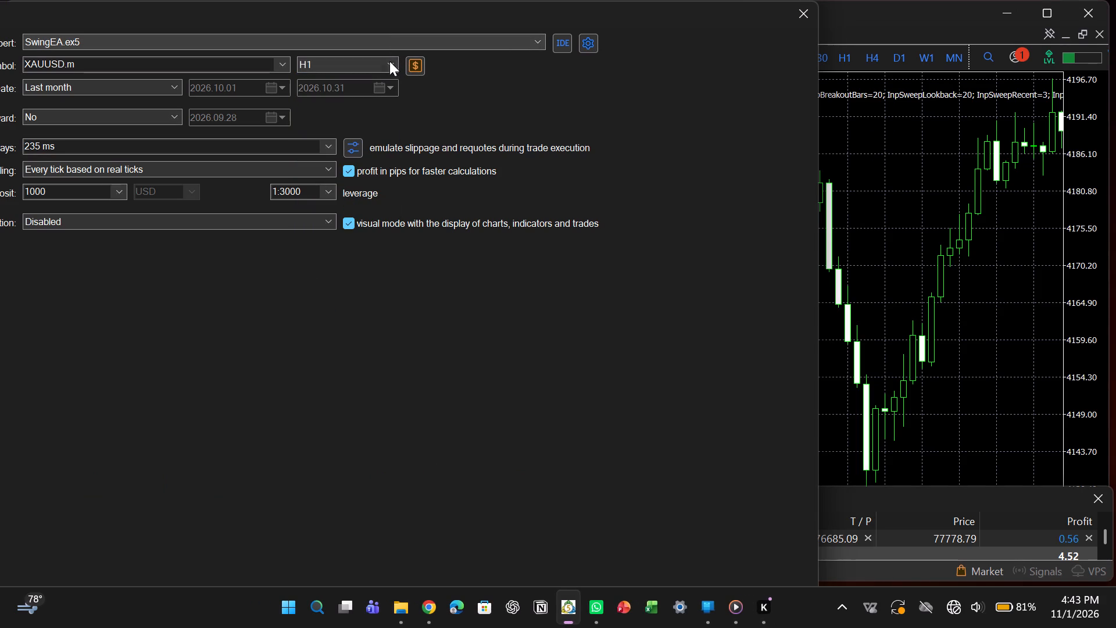
{"action": "left_click", "coordinate": [389, 62]}
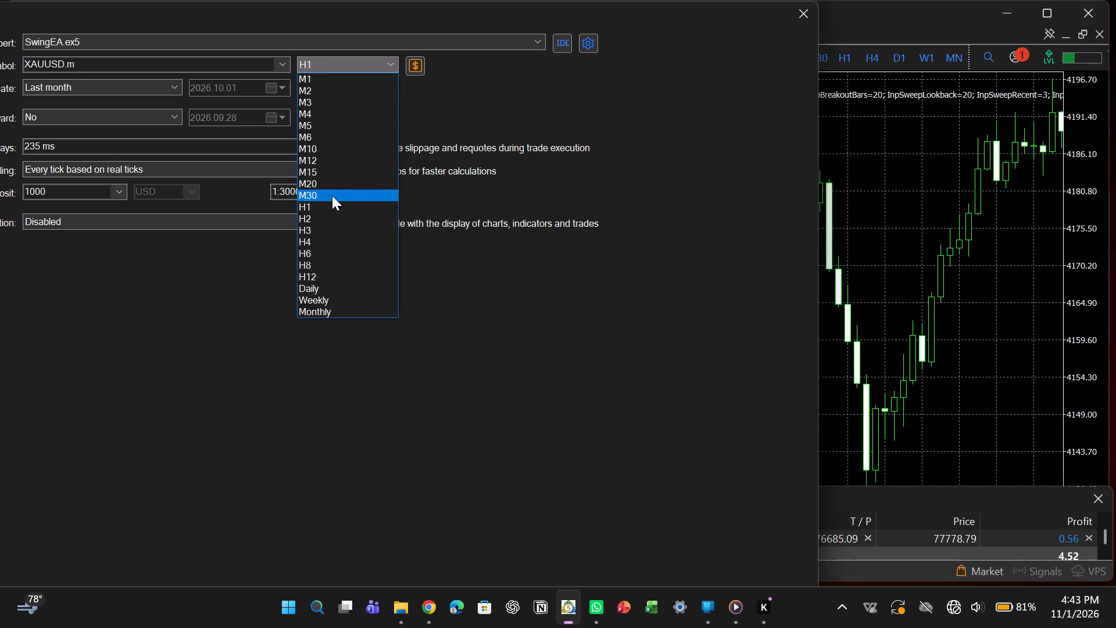
{"action": "left_click", "coordinate": [332, 195]}
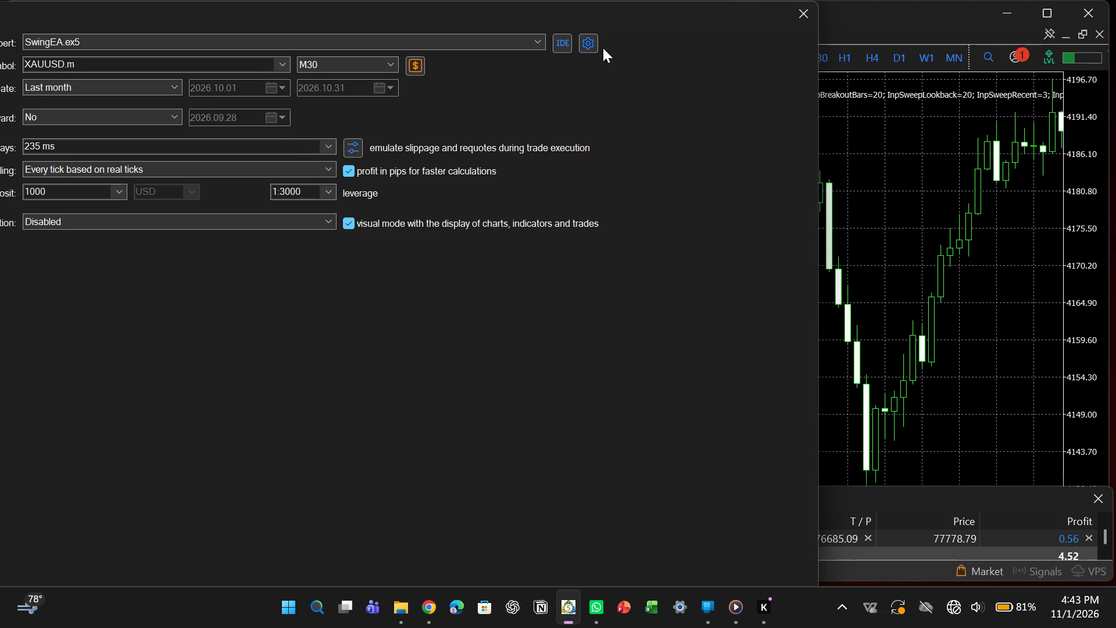
{"action": "left_click", "coordinate": [584, 38]}
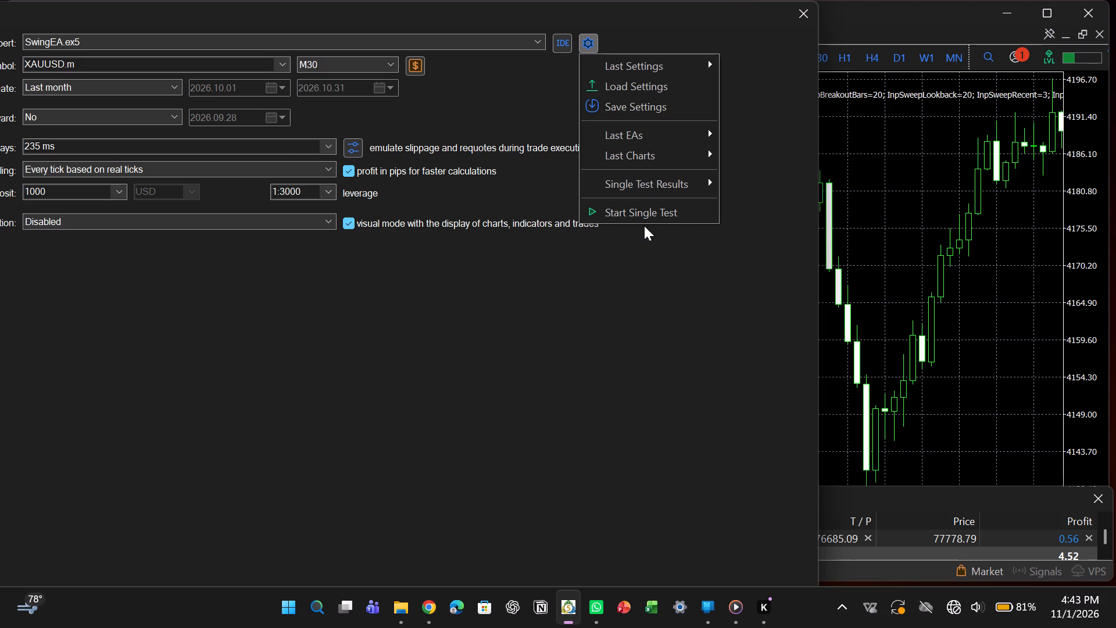
{"action": "left_click", "coordinate": [644, 210]}
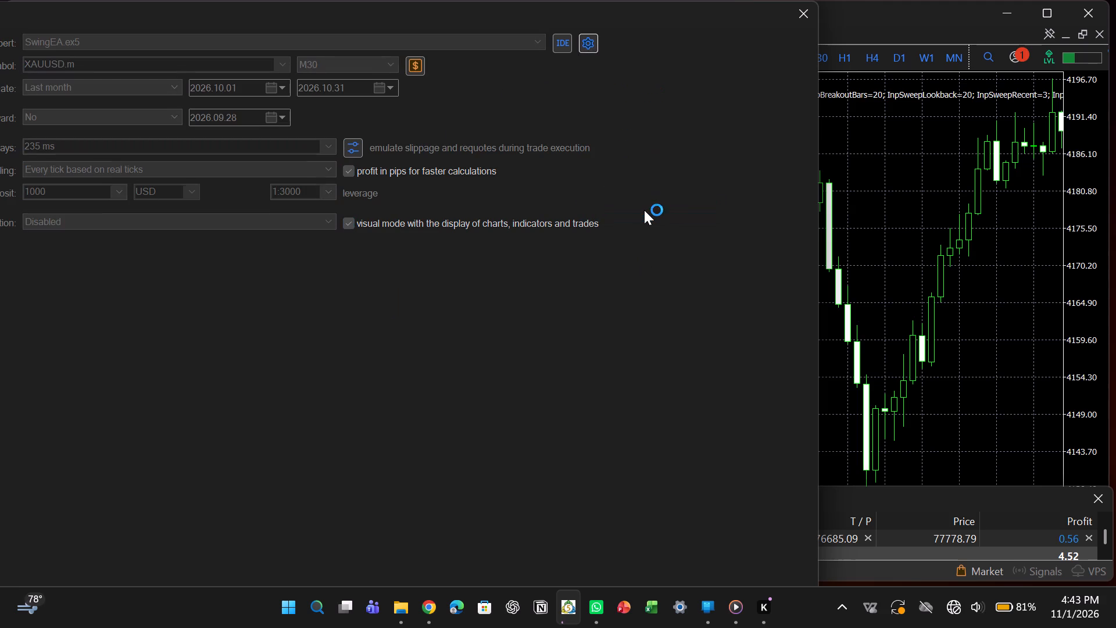
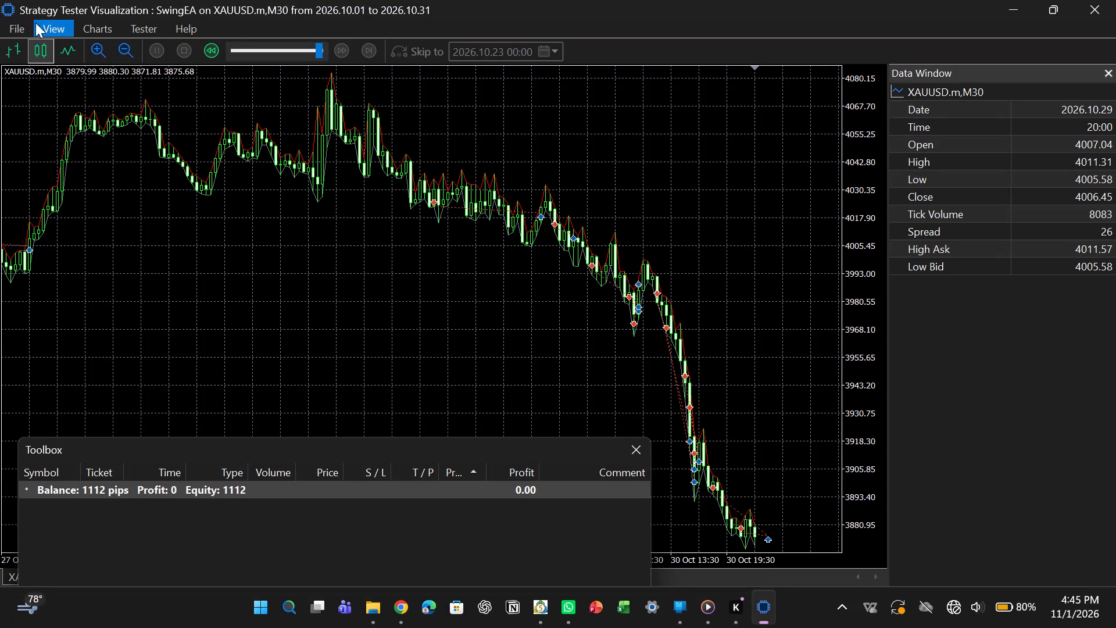
Close the finished XAUUSD.m M30 test visualization and return to the strategy tester settings.
{"action": "left_click", "coordinate": [22, 28]}
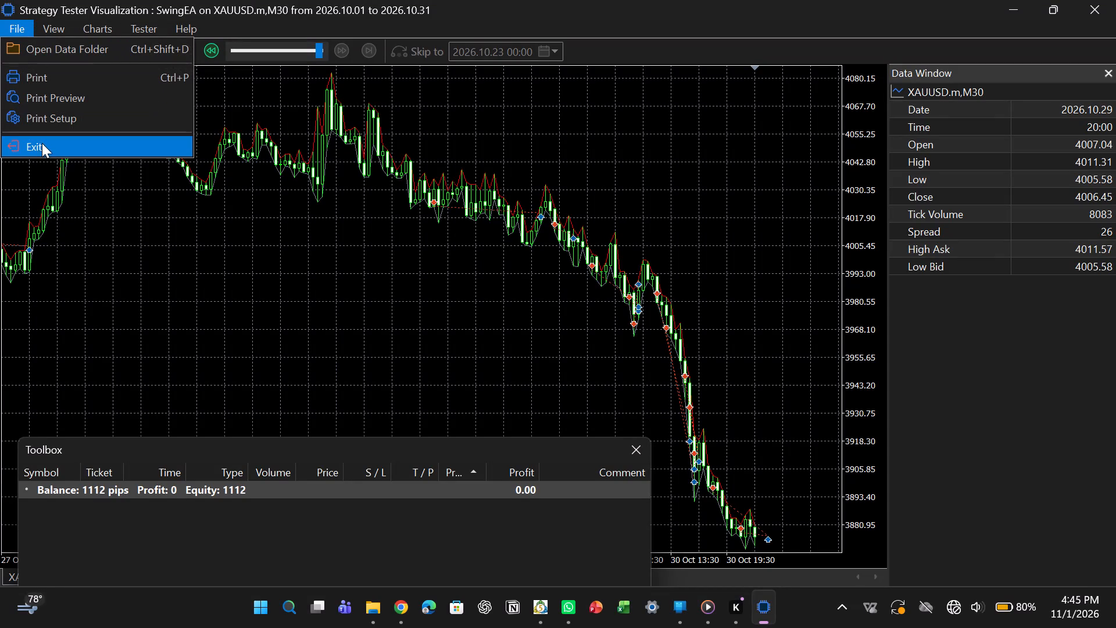
{"action": "left_click", "coordinate": [41, 141]}
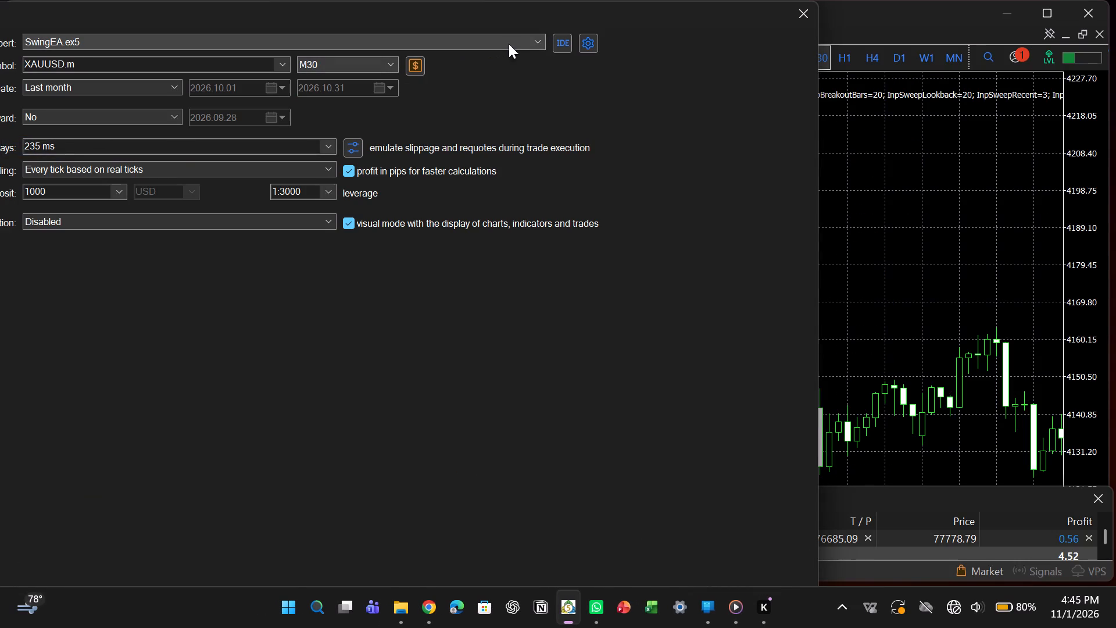
Start a single SwingEA test on XAUUSD.m over the last month with the timeframe set to H1.
{"action": "left_click", "coordinate": [391, 61]}
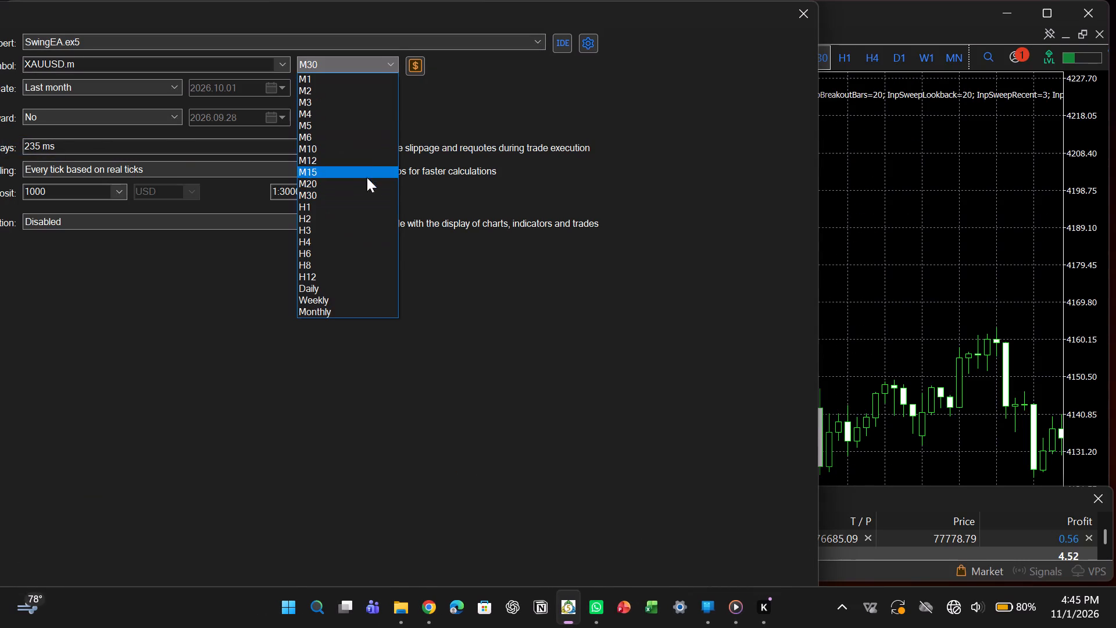
{"action": "left_click", "coordinate": [346, 206]}
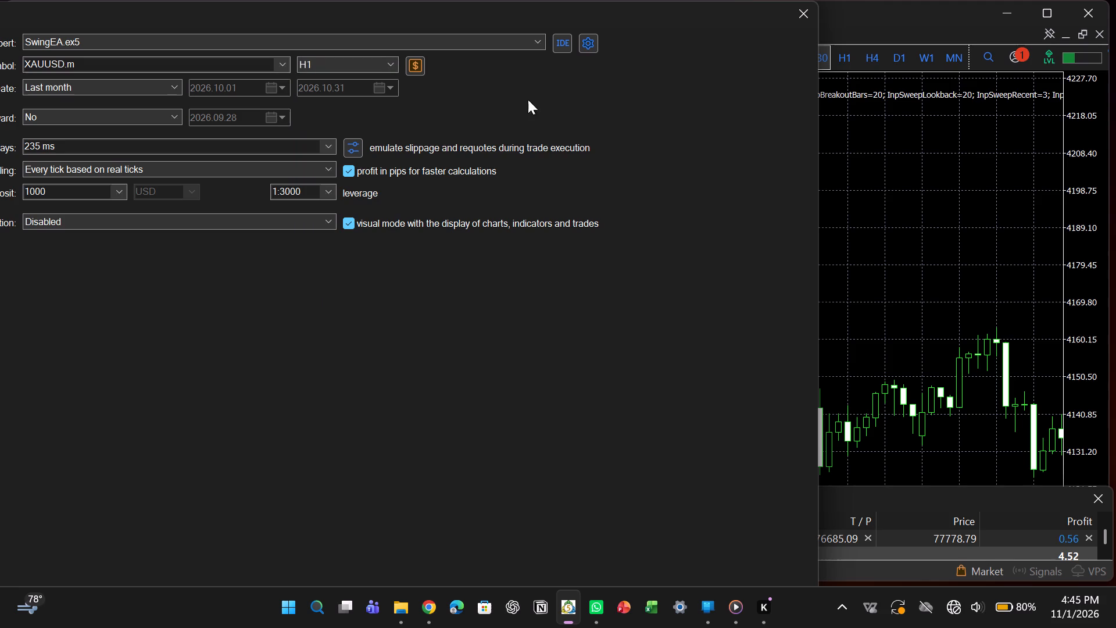
{"action": "left_click", "coordinate": [583, 45]}
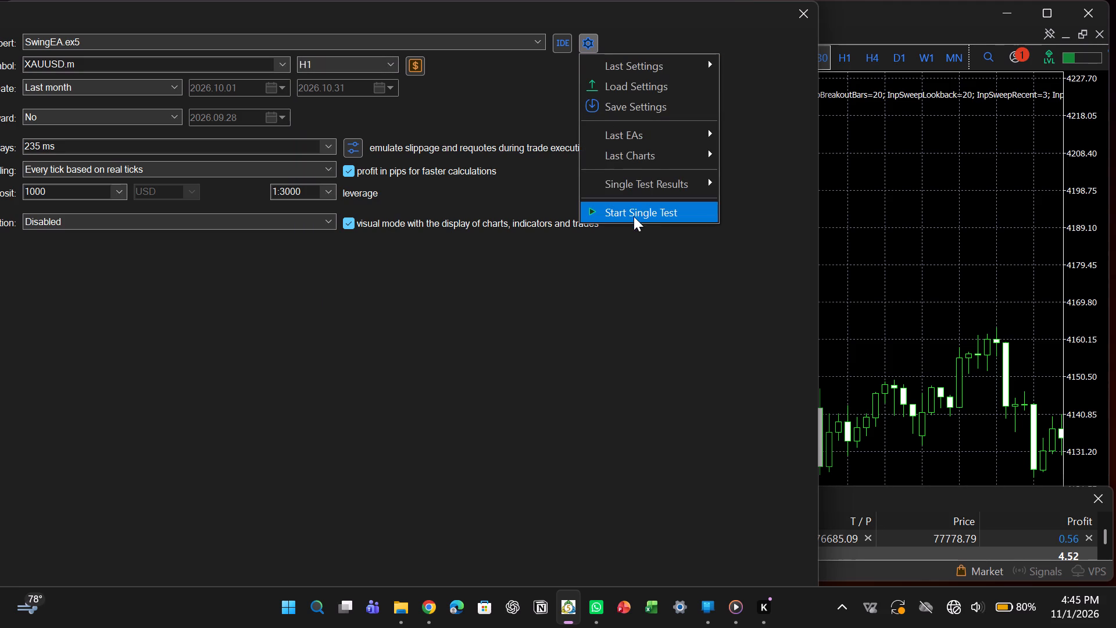
{"action": "left_click", "coordinate": [634, 213]}
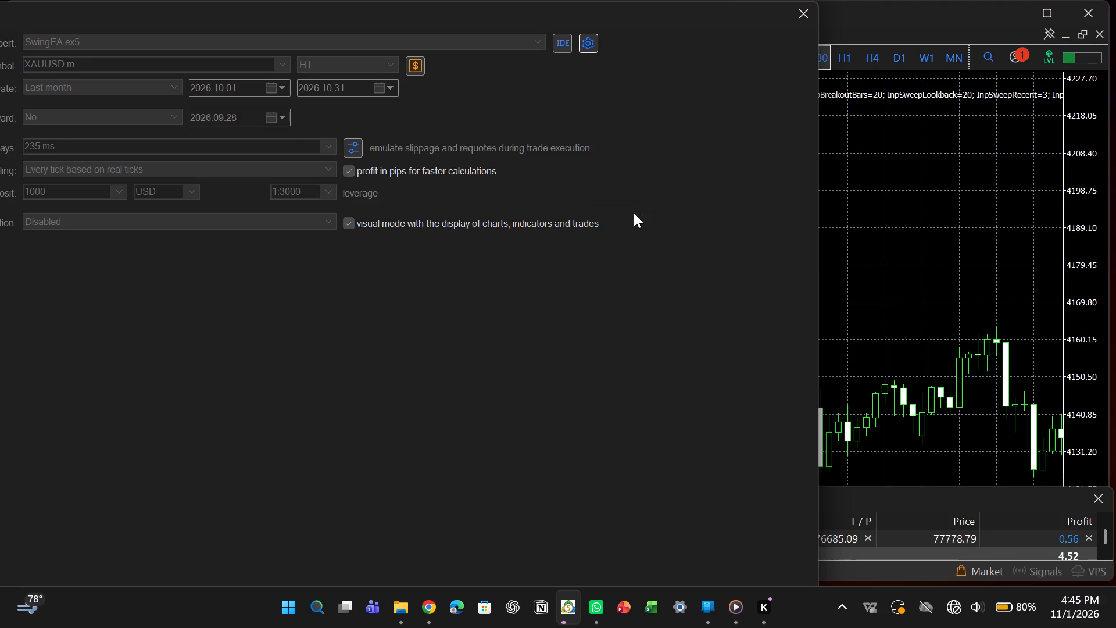
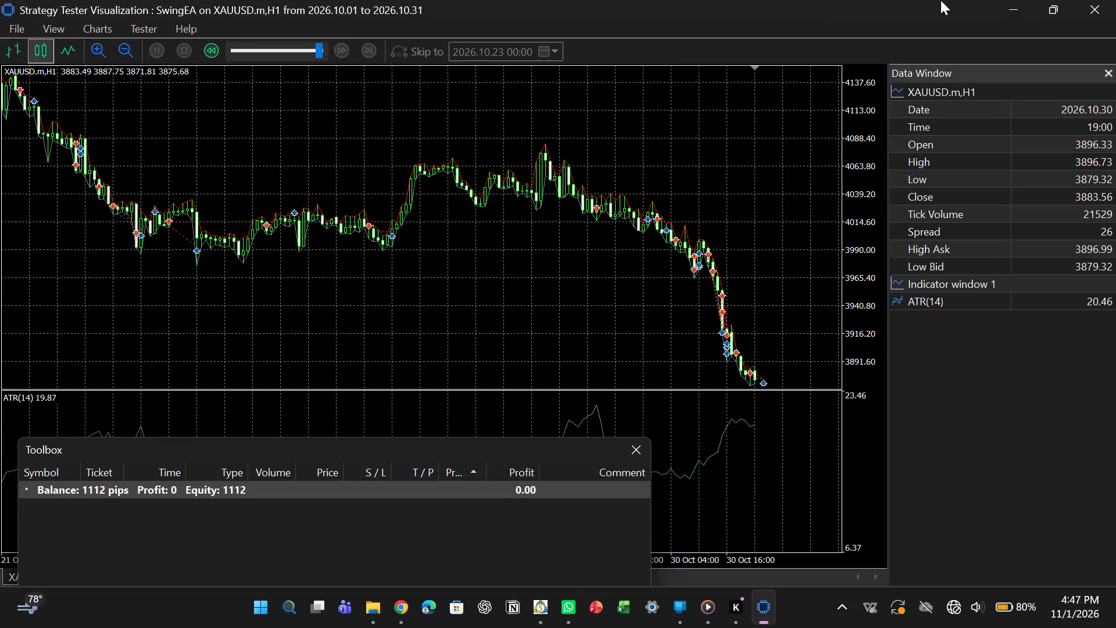
Close the finished XAUUSD.m H1 test visualization, leaving the main trading terminal open.
{"action": "left_click", "coordinate": [1015, 5]}
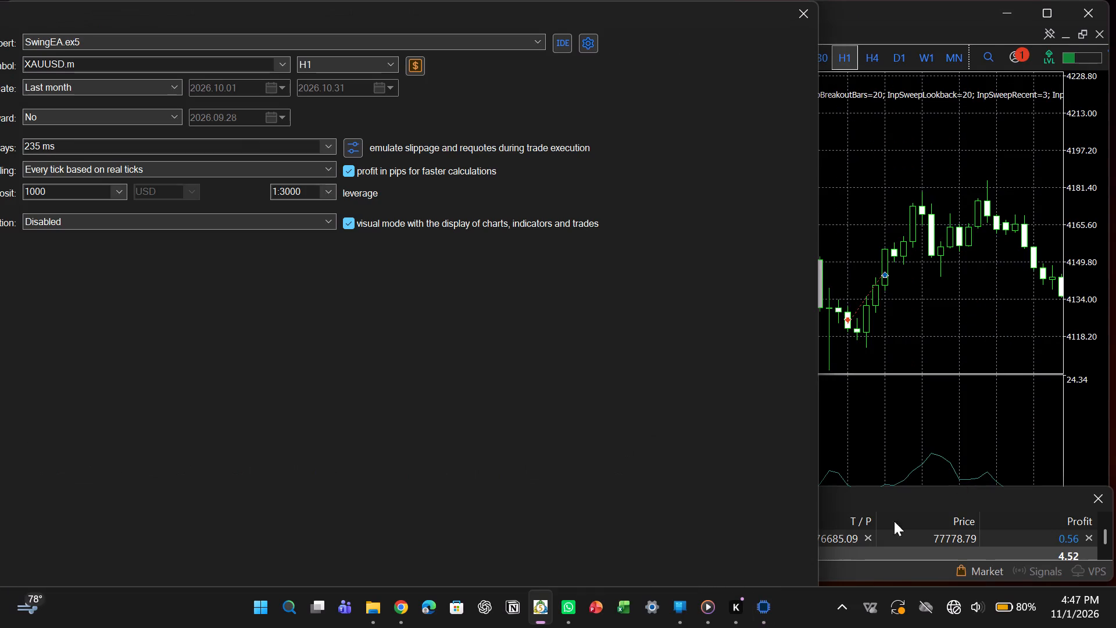
{"action": "right_click", "coordinate": [763, 600]}
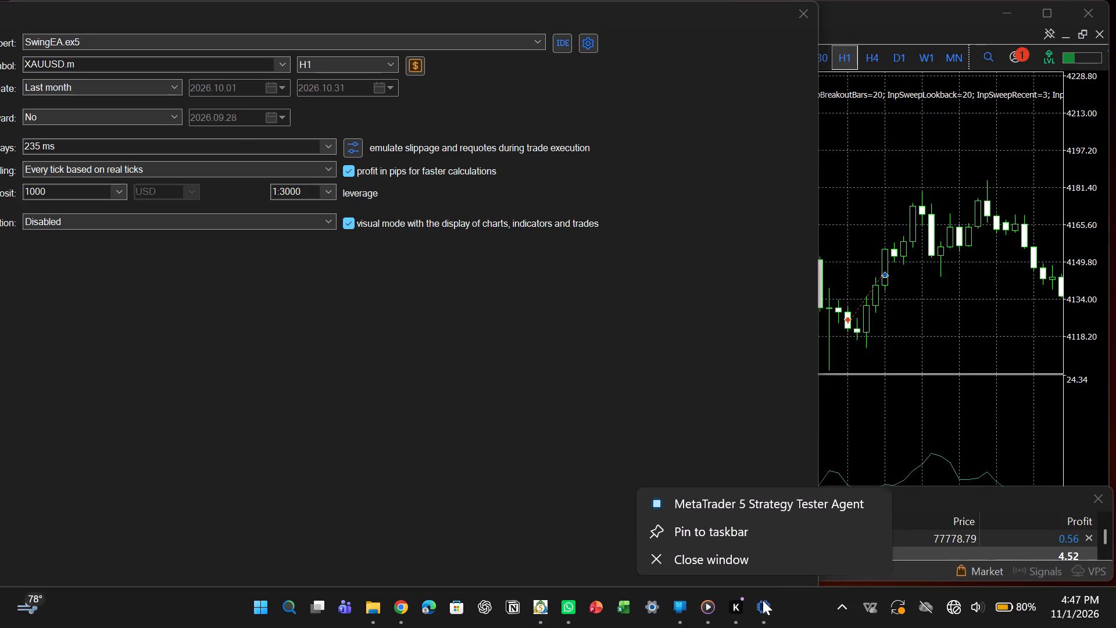
{"action": "left_click", "coordinate": [728, 556]}
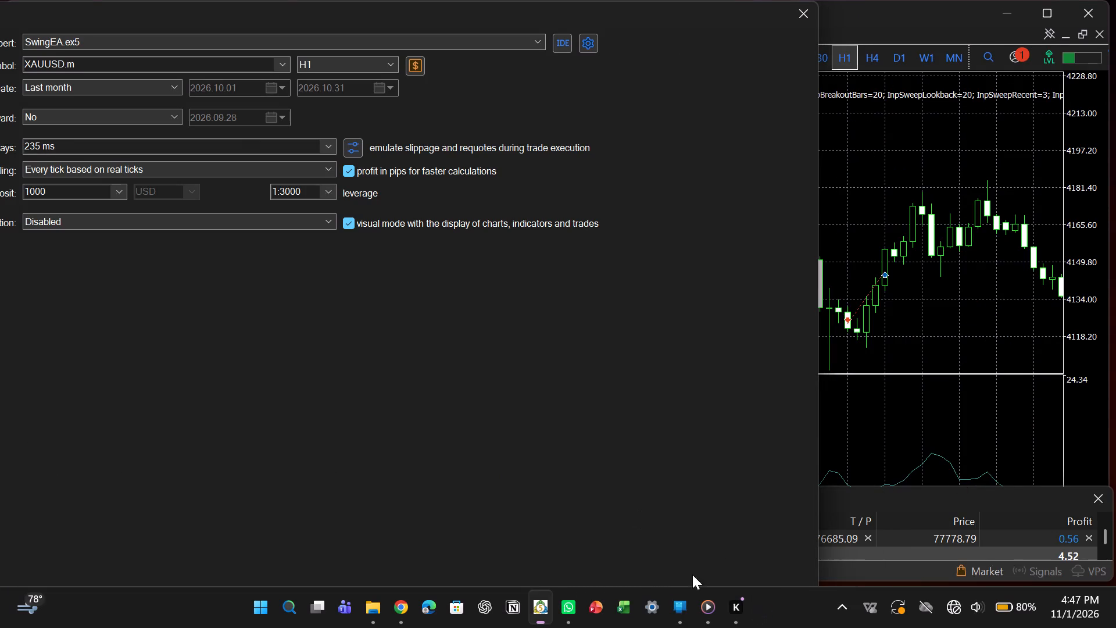
Close the MetaTrader 5 terminal to end the backtesting session.
{"action": "right_click", "coordinate": [567, 611]}
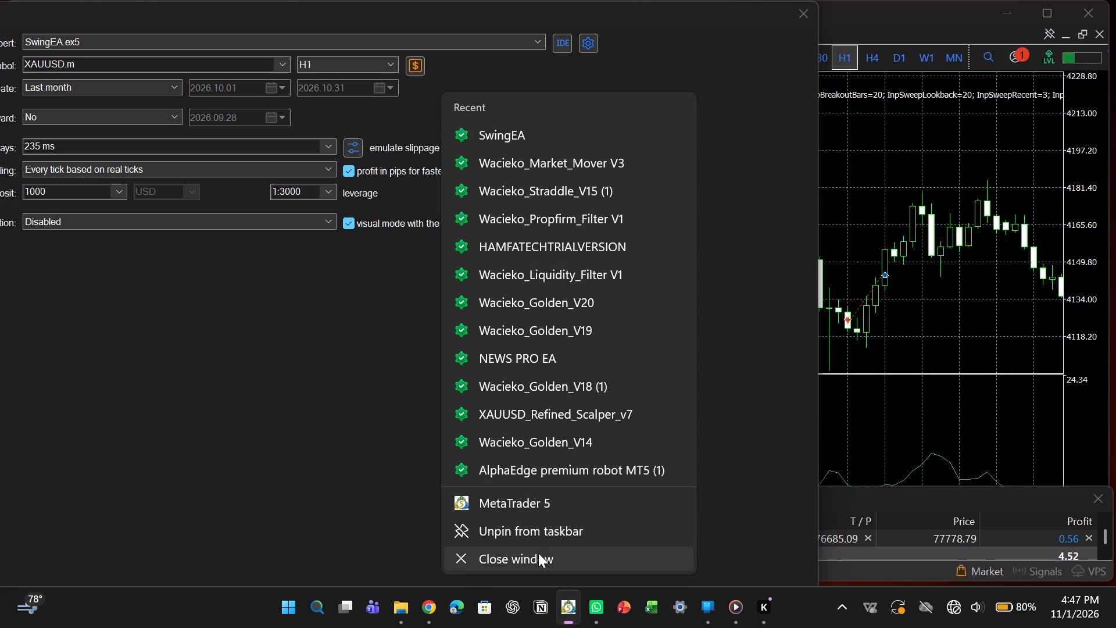
{"action": "left_click", "coordinate": [539, 555]}
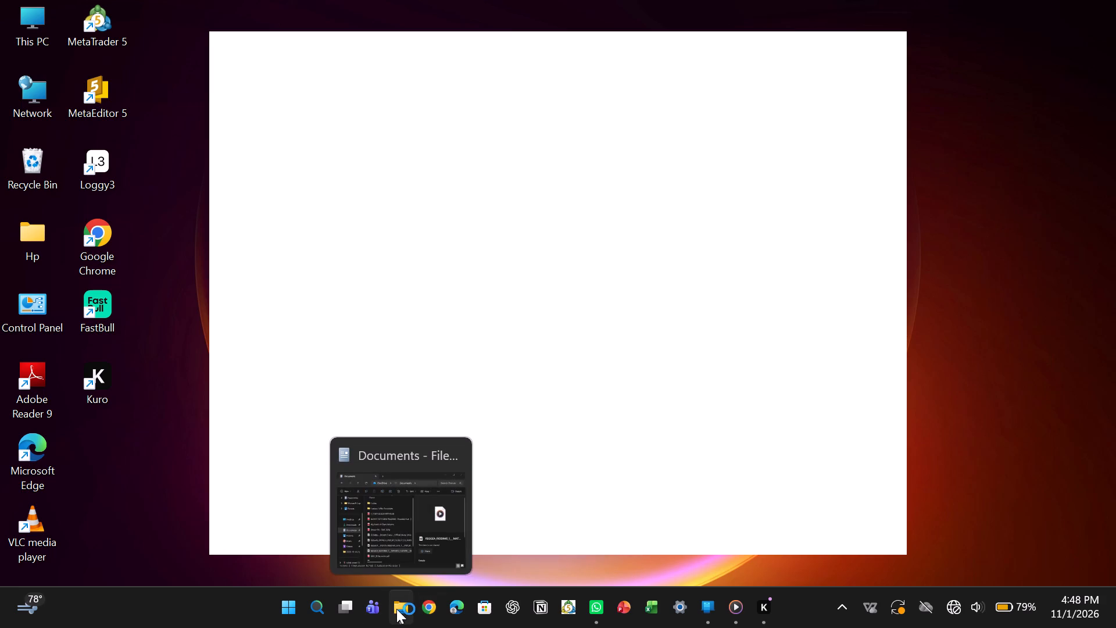
Close the open File Explorer window showing the Documents folder.
{"action": "right_click", "coordinate": [396, 602]}
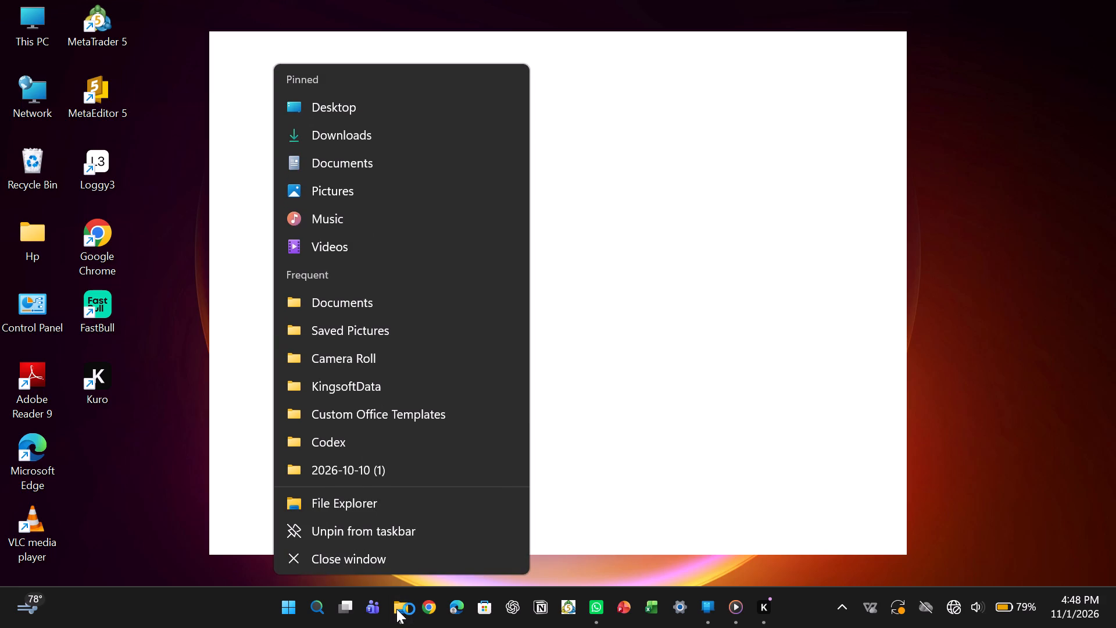
{"action": "left_click", "coordinate": [372, 555]}
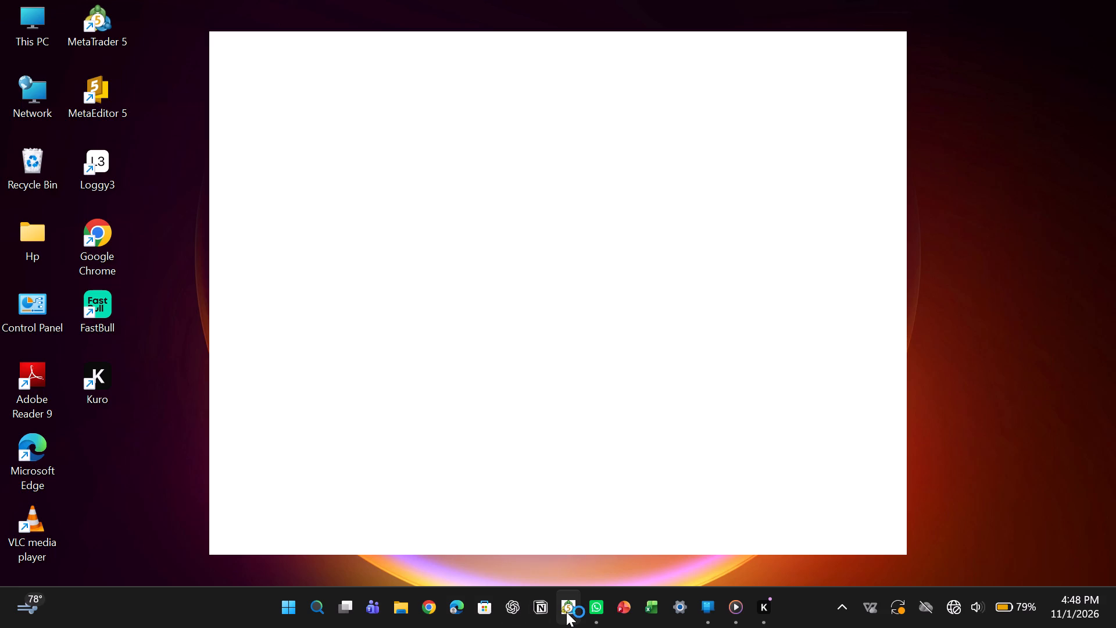
Close the WhatsApp window that is still running in the background.
{"action": "right_click", "coordinate": [608, 603]}
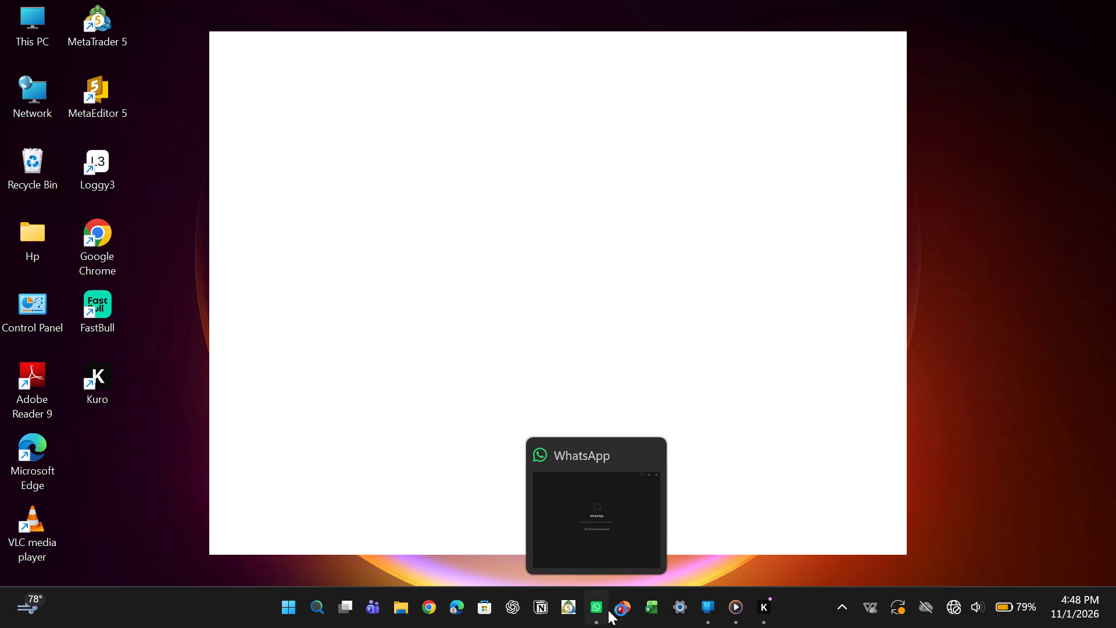
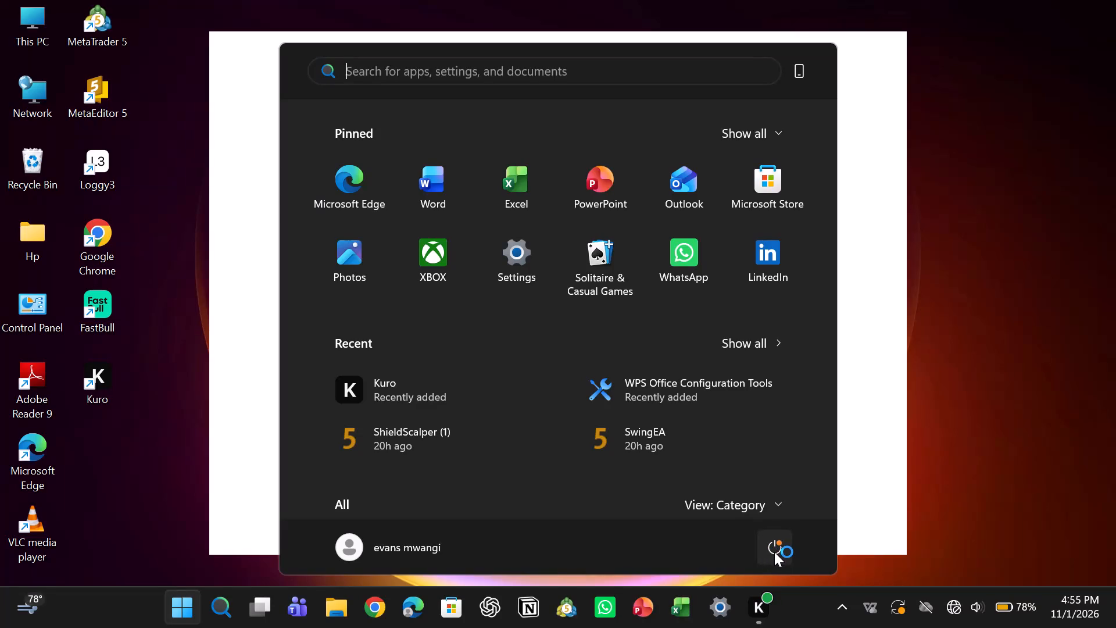
Shut down the computer without installing the pending updates.
{"action": "left_click", "coordinate": [774, 545]}
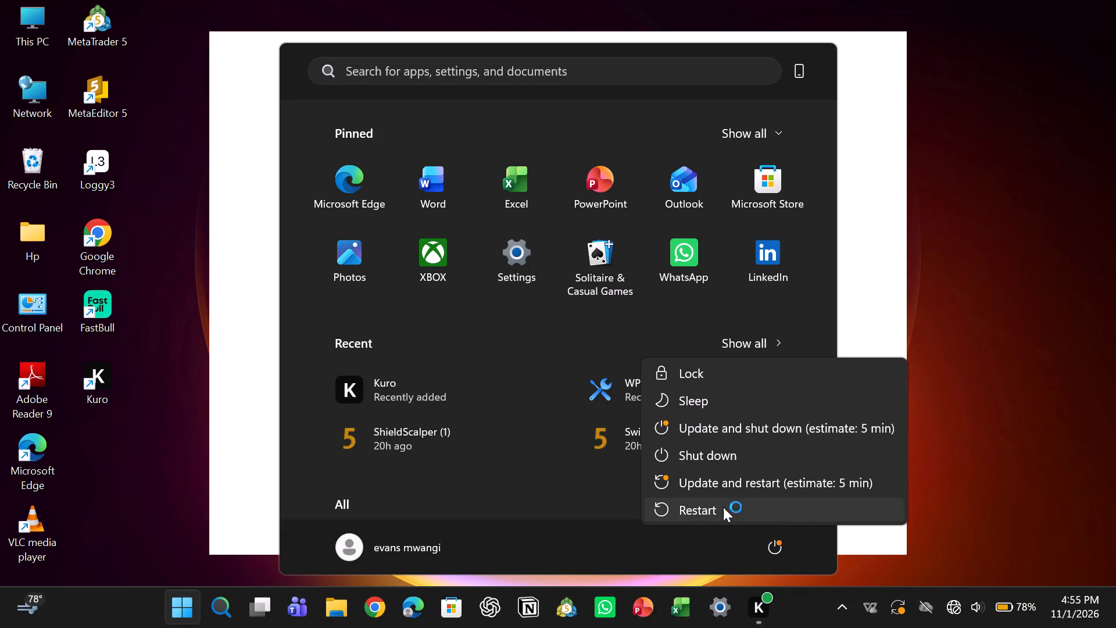
{"action": "left_click", "coordinate": [714, 453]}
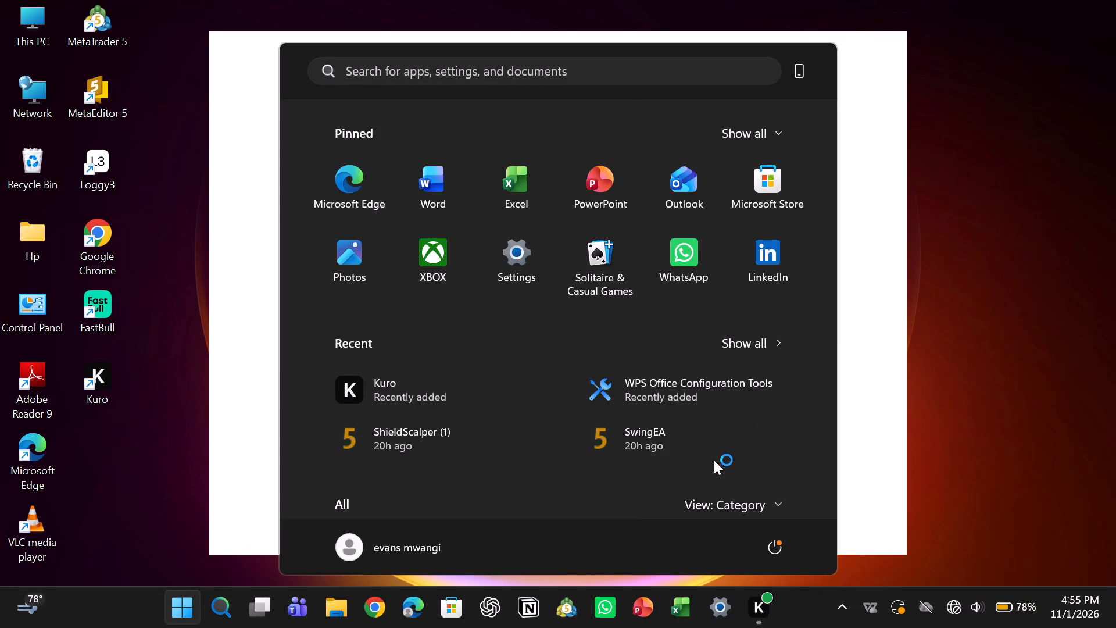